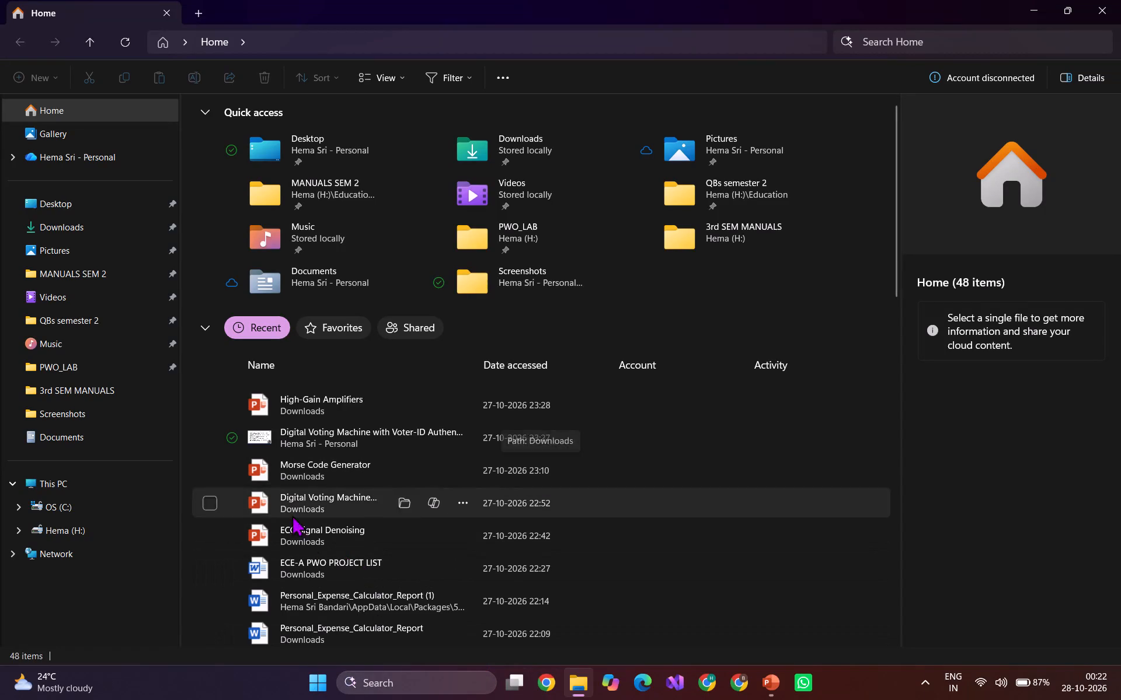
Open the ECG Signal Denoising presentation from the recent files and enable editing.
double_click(292, 538)
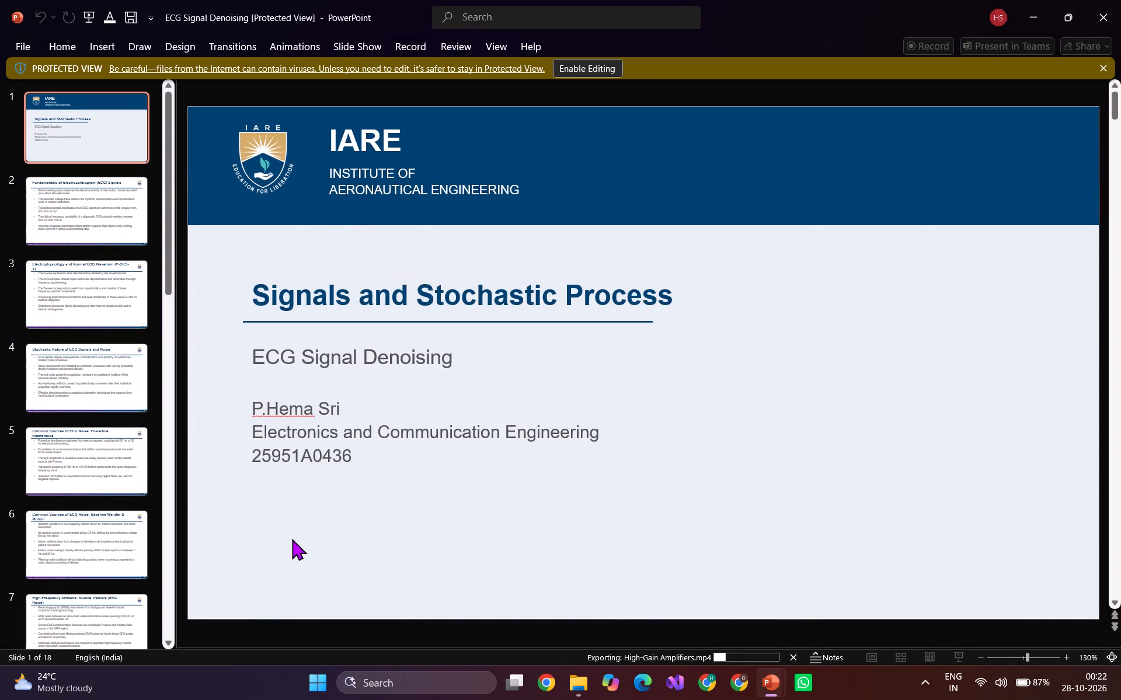
click(580, 66)
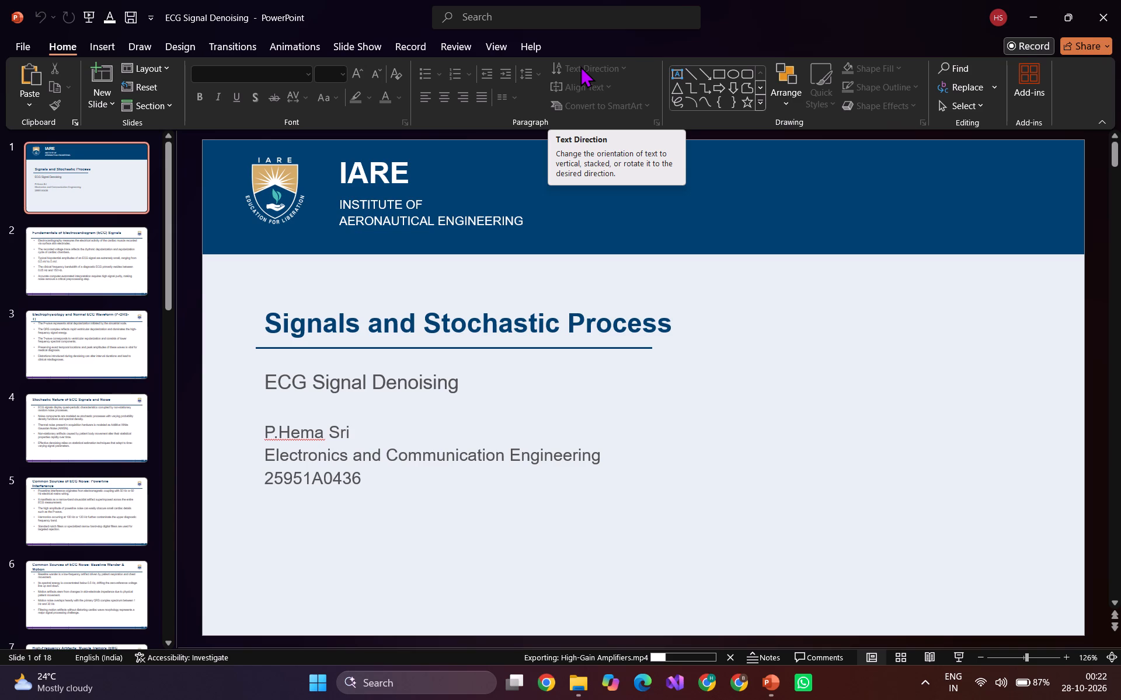
Start recording the ECG Signal Denoising slide show from the beginning, with the camera view on the title slide.
click(401, 35)
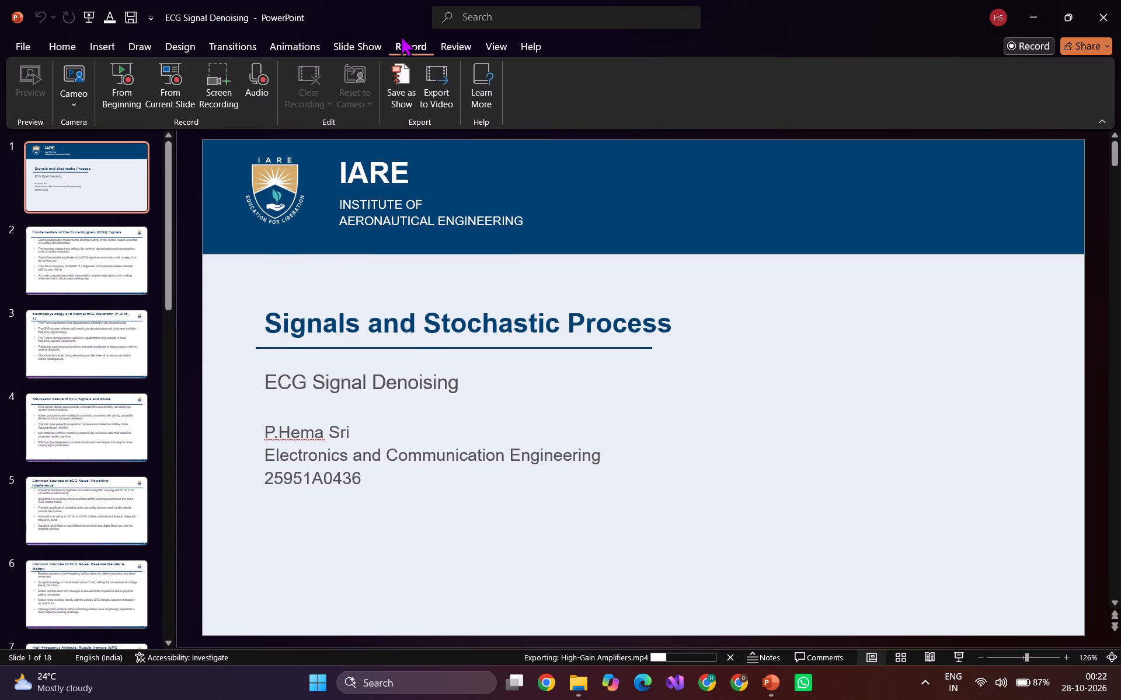
click(127, 79)
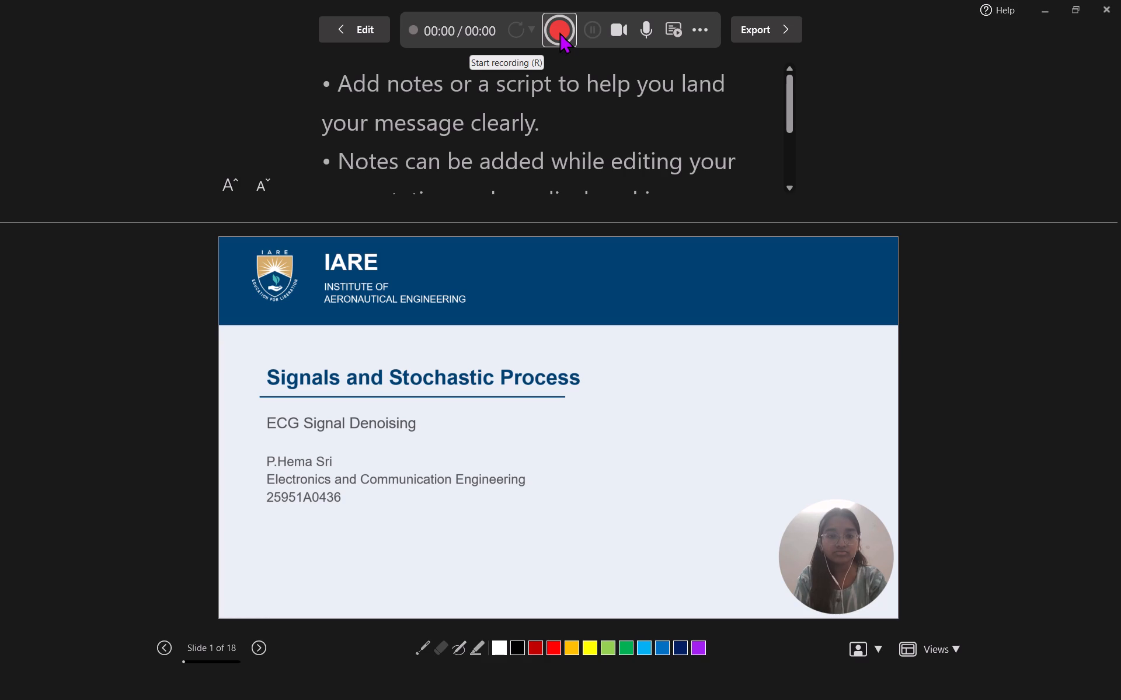
key(r)
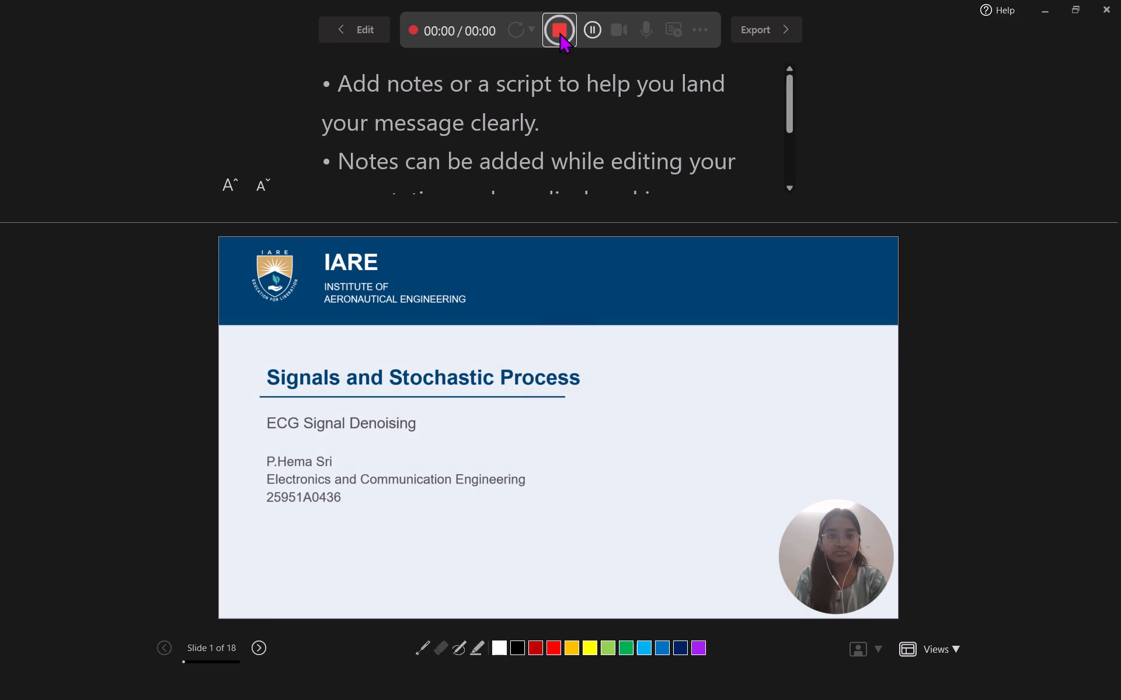
key(i)
key(i)
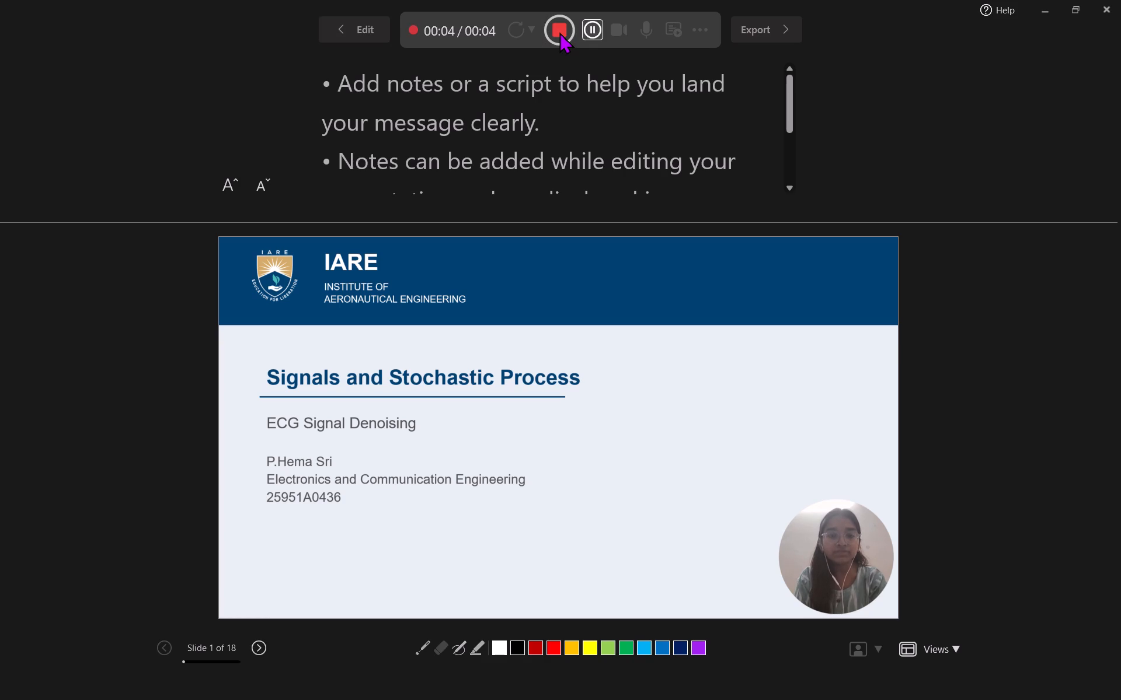
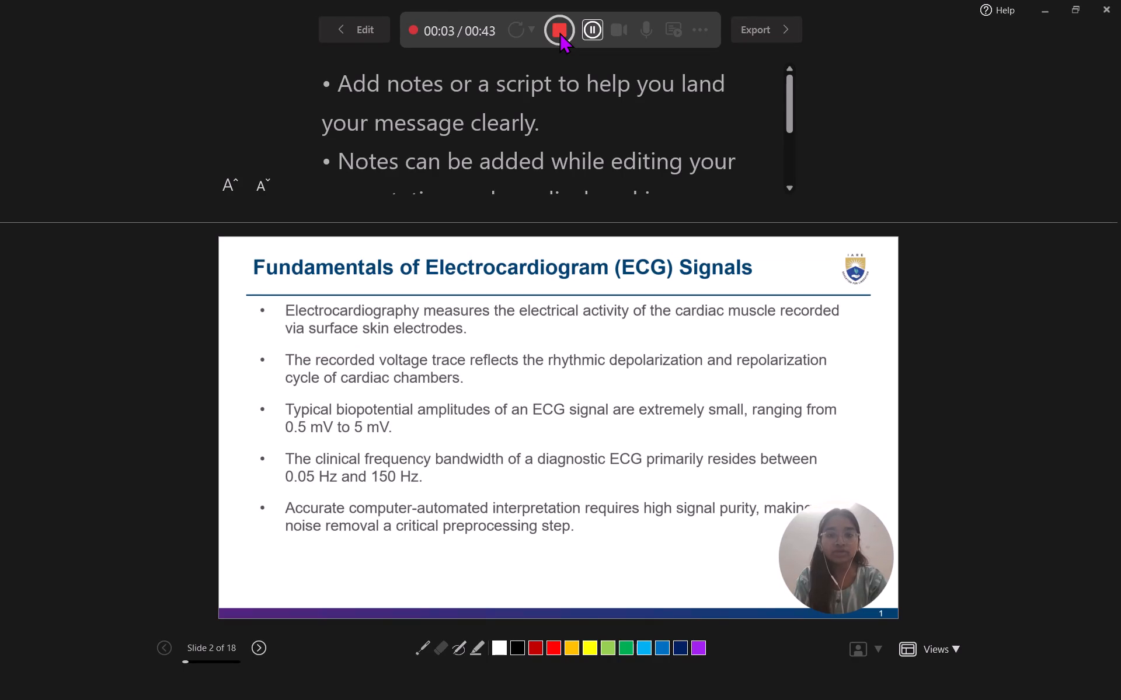
Pause and resume the recording twice while narrating slide 2, Fundamentals of Electrocardiogram (ECG) Signals.
key(i)
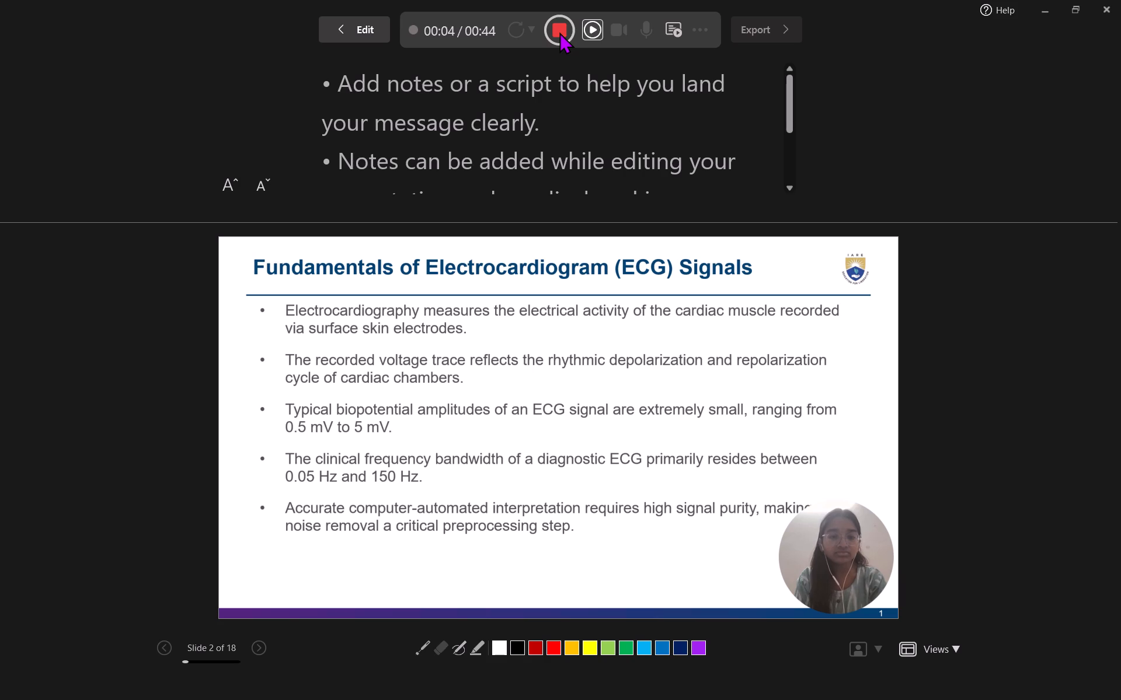
key(i)
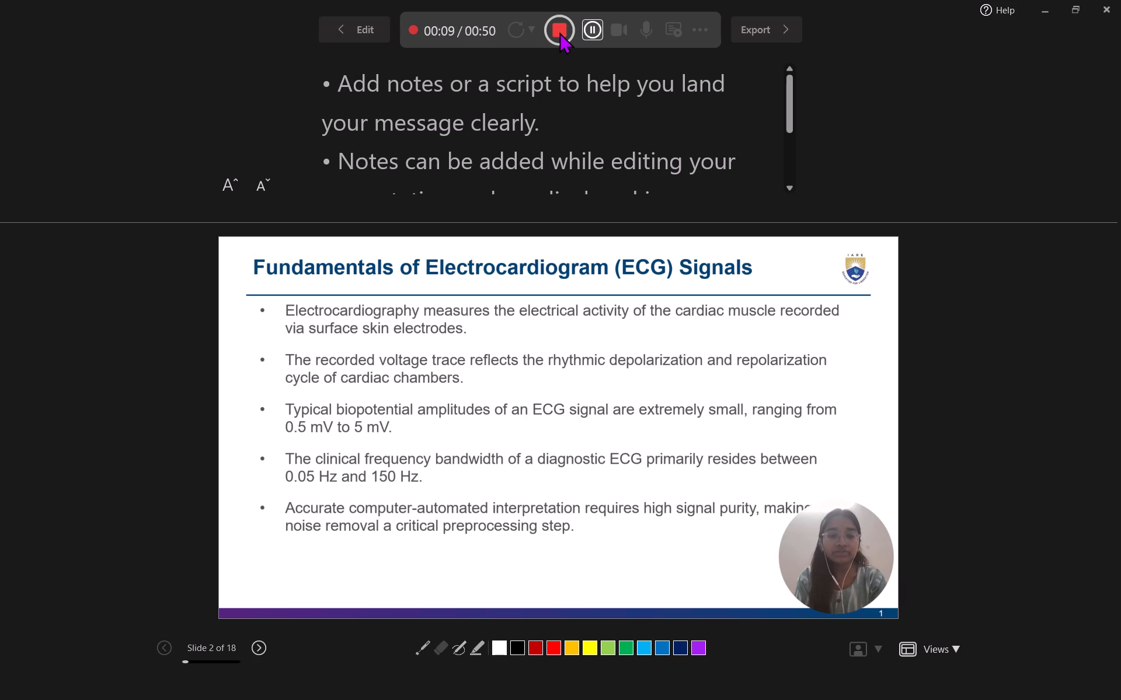
key(i)
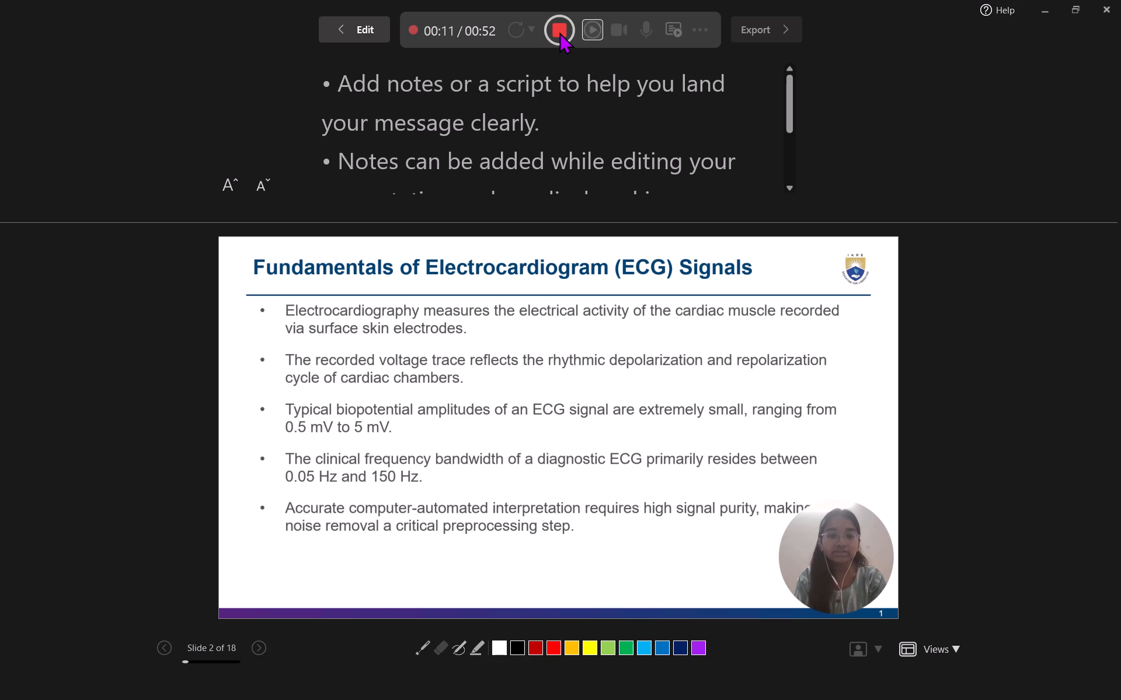
key(i)
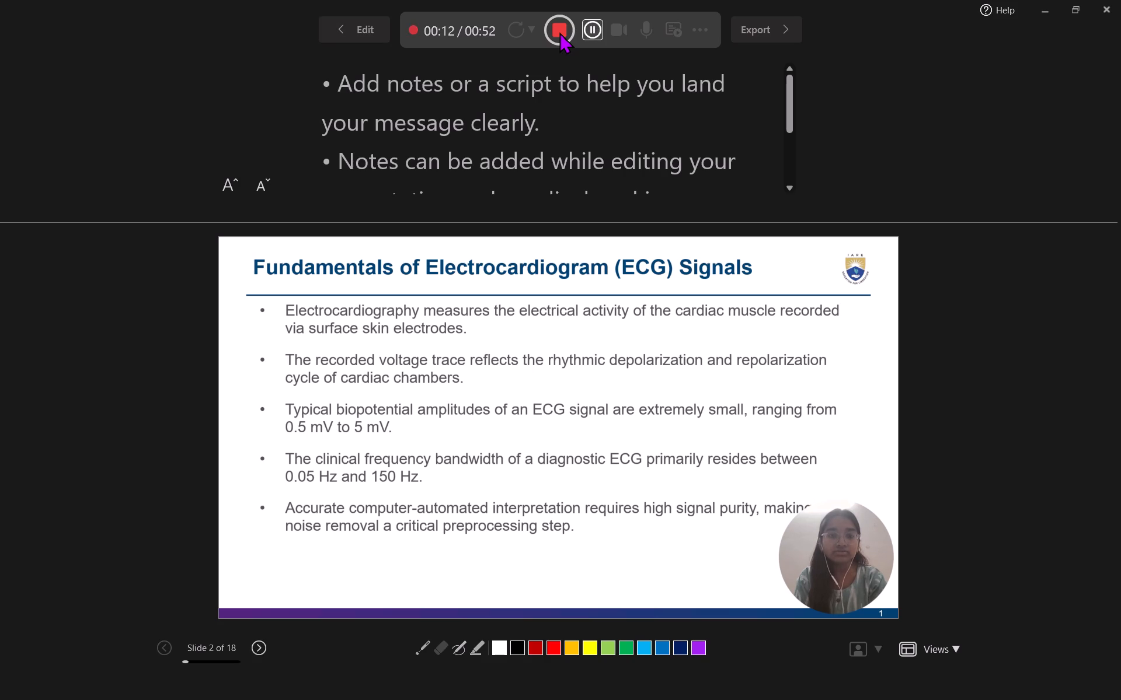
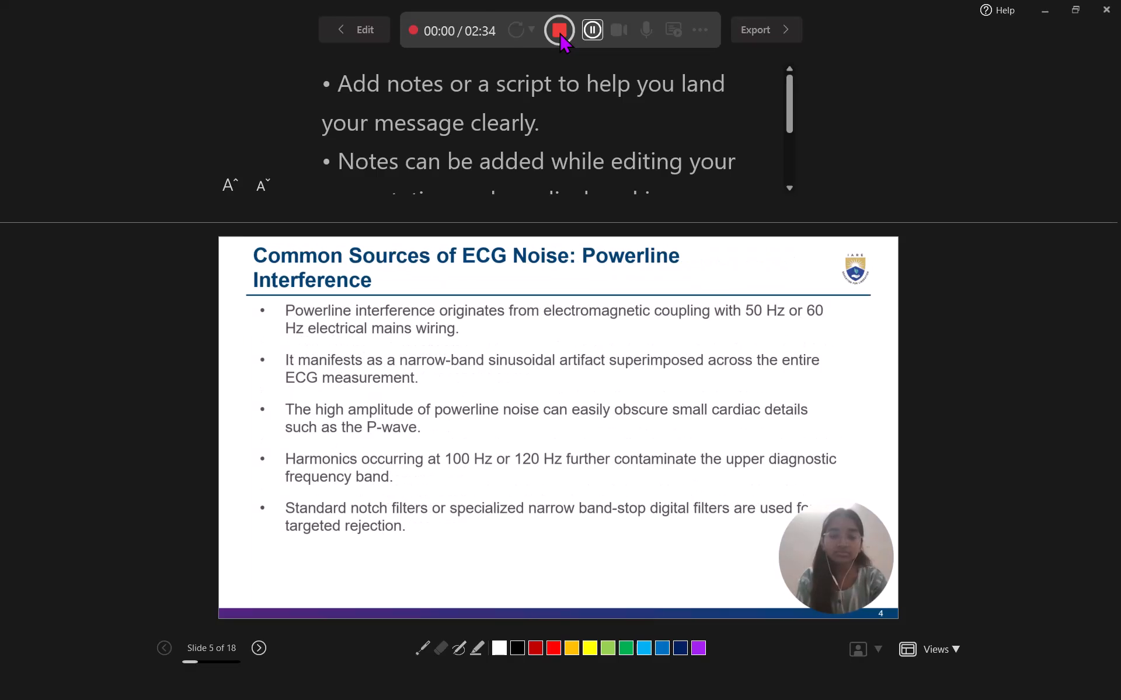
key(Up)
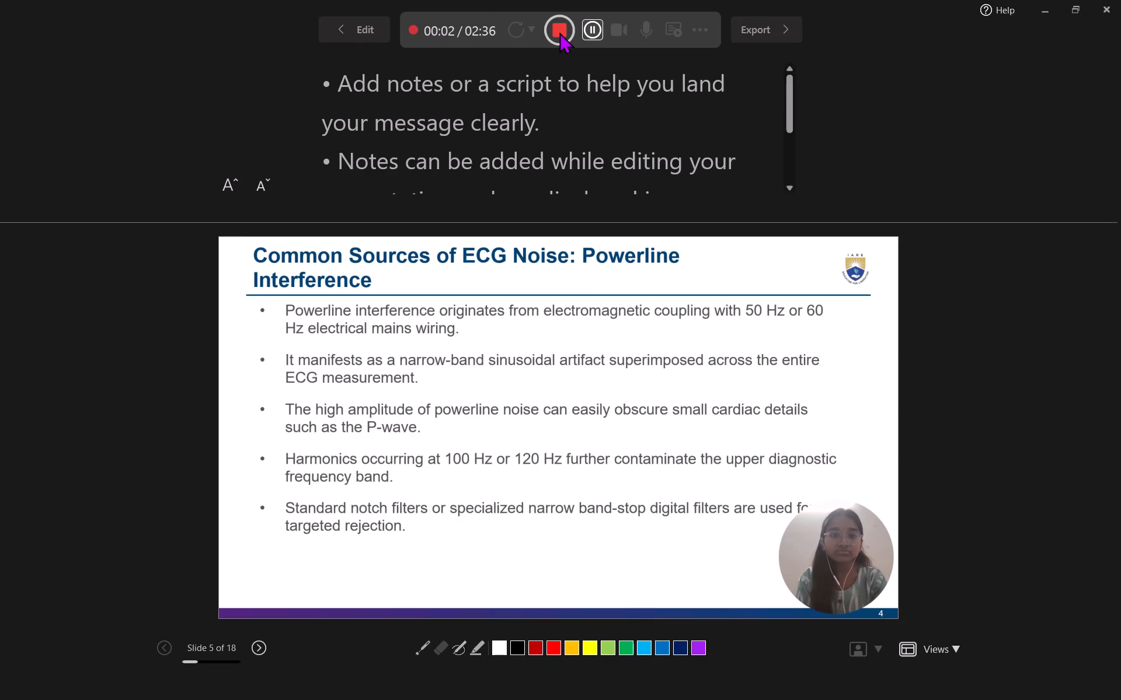
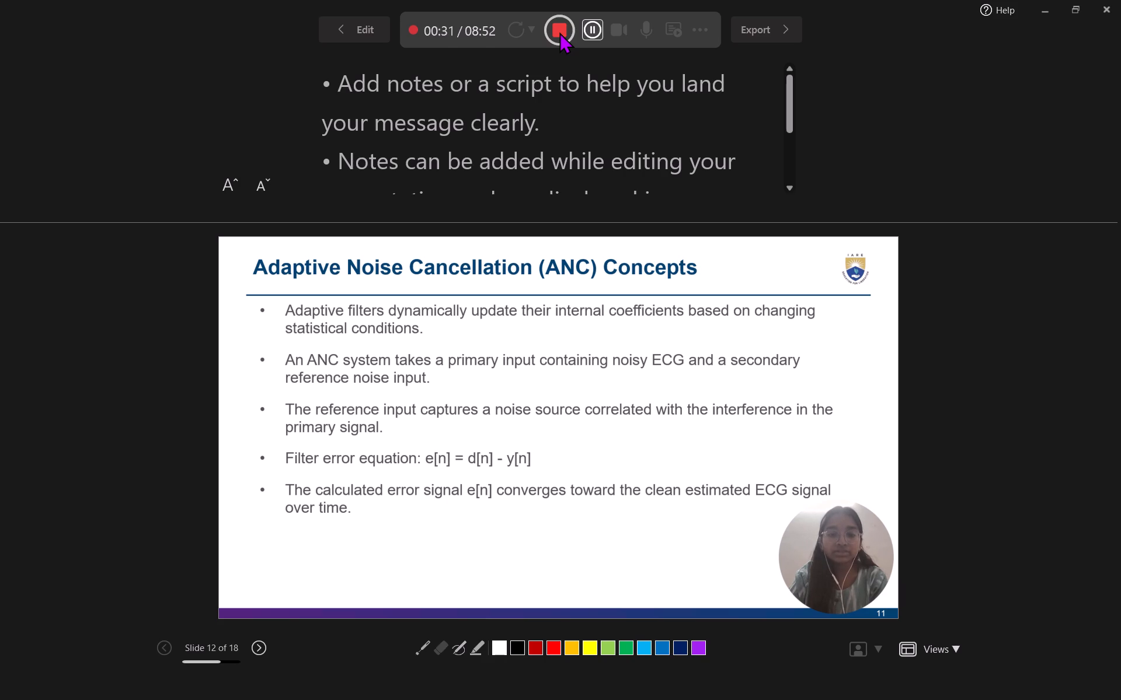
Advance the running recording to the slide "LMS Algorithm for Adaptive ECG Denoising" for its narration.
key(Down)
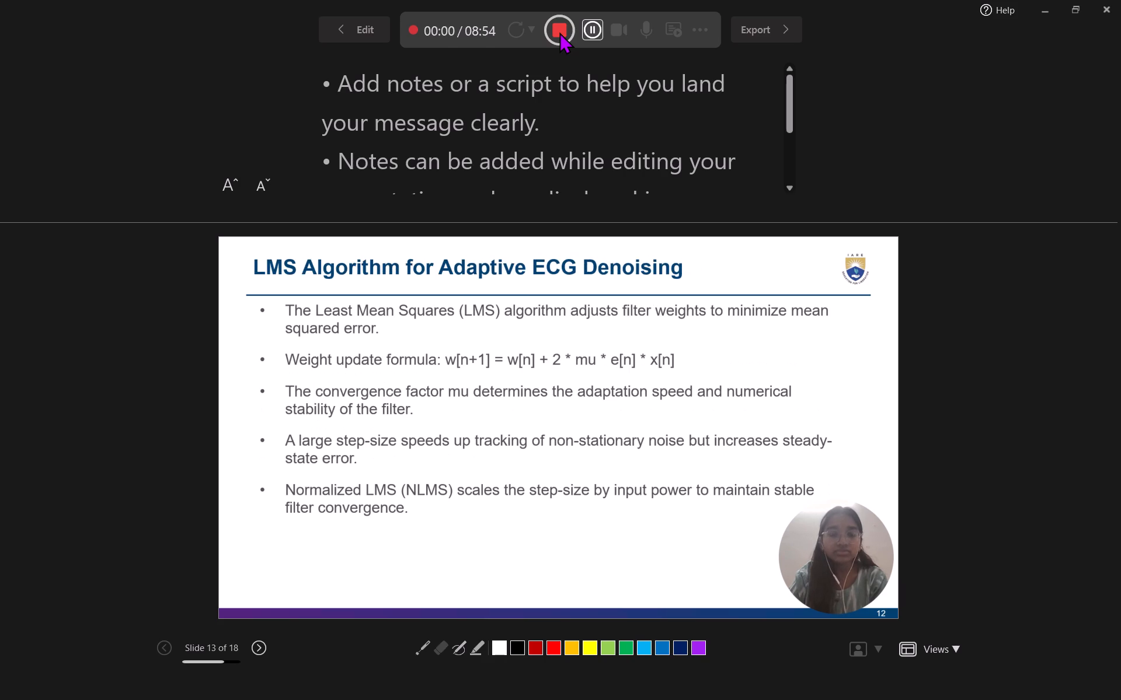
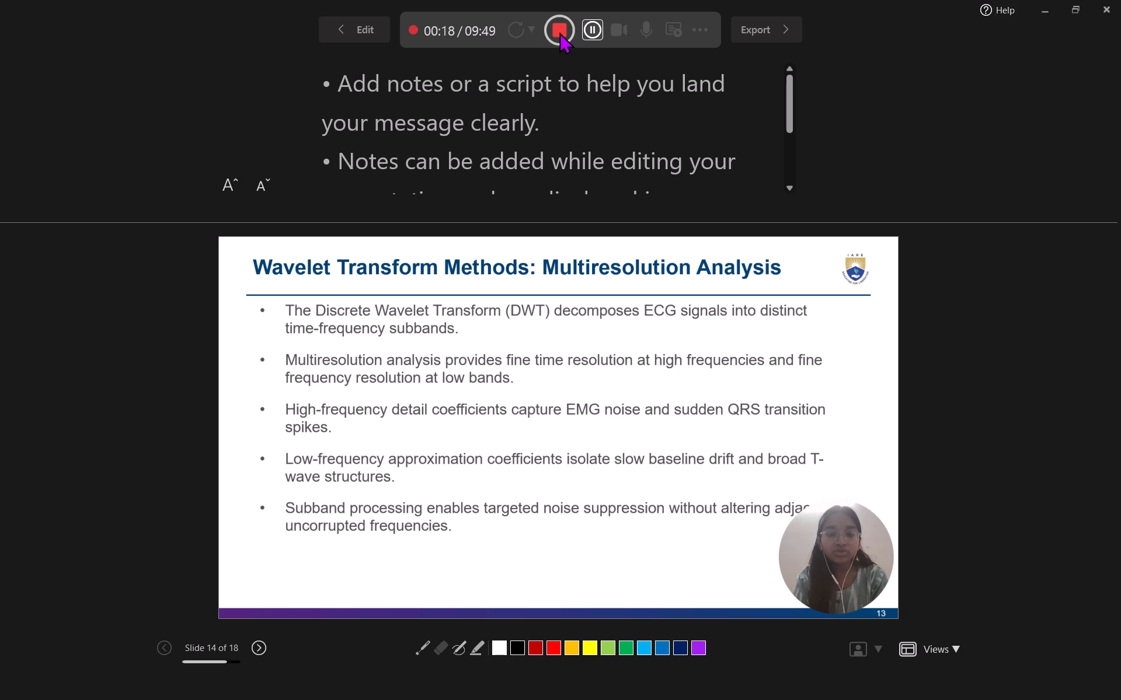
Advance the running recording to the slide "Wavelet Thresholding Techniques (Hard vs. Soft)" for its narration.
key(Down)
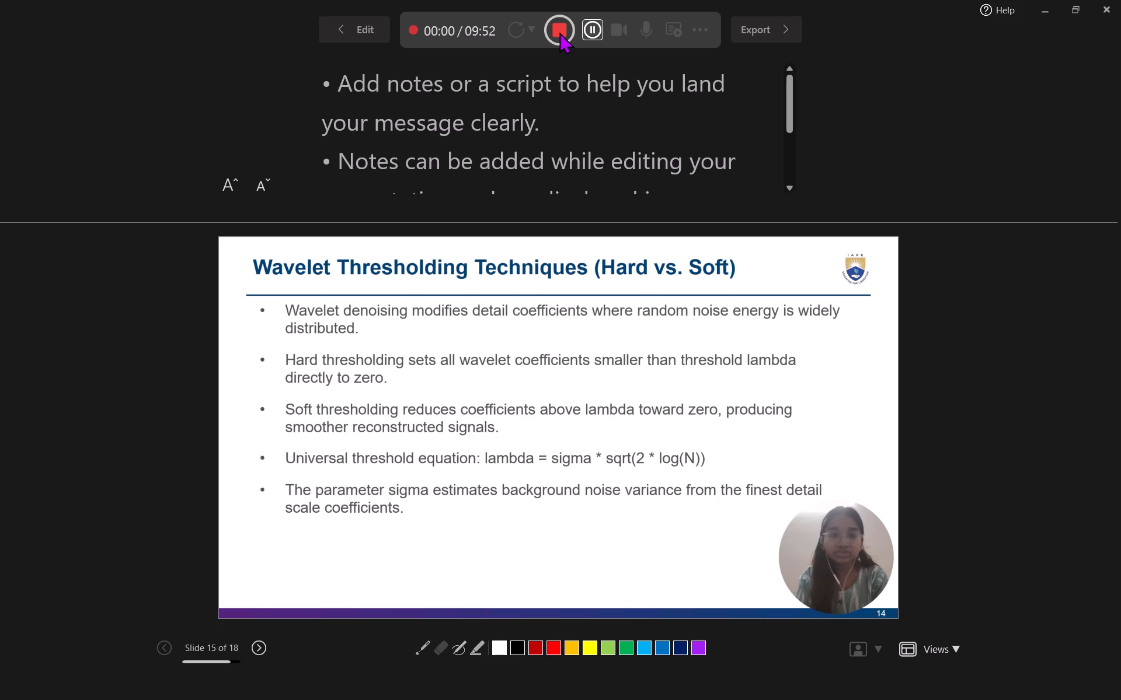
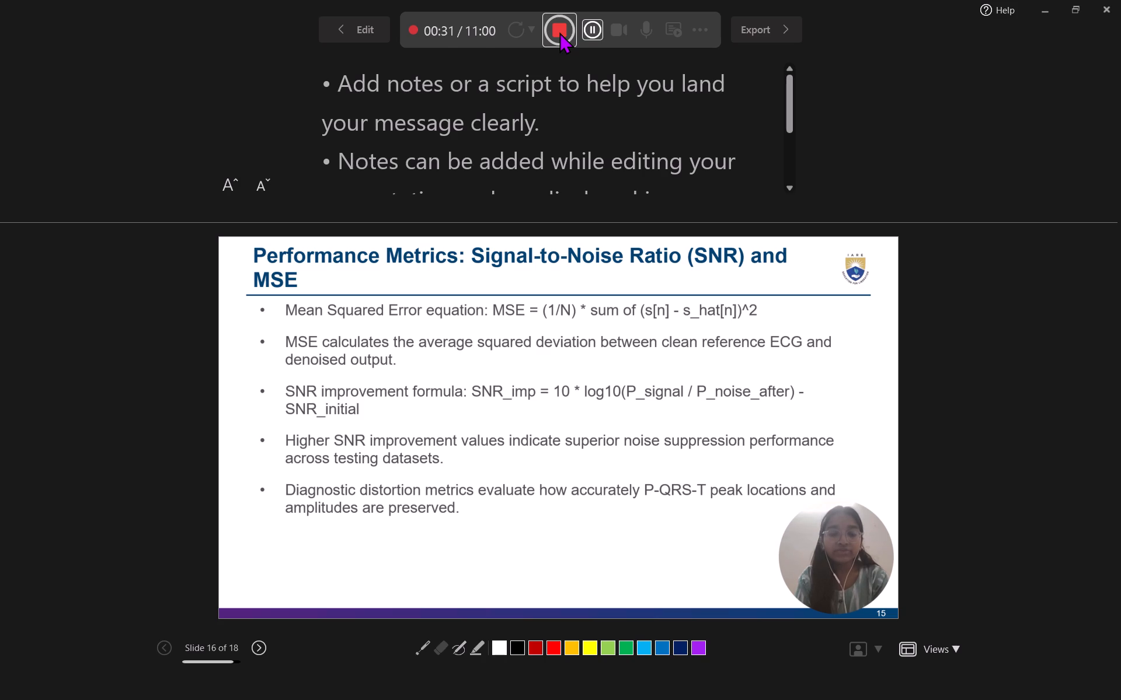
Advance the running recording to the slide "Practical Implementation and Hardware/Software Trade-offs" for its narration.
key(Down)
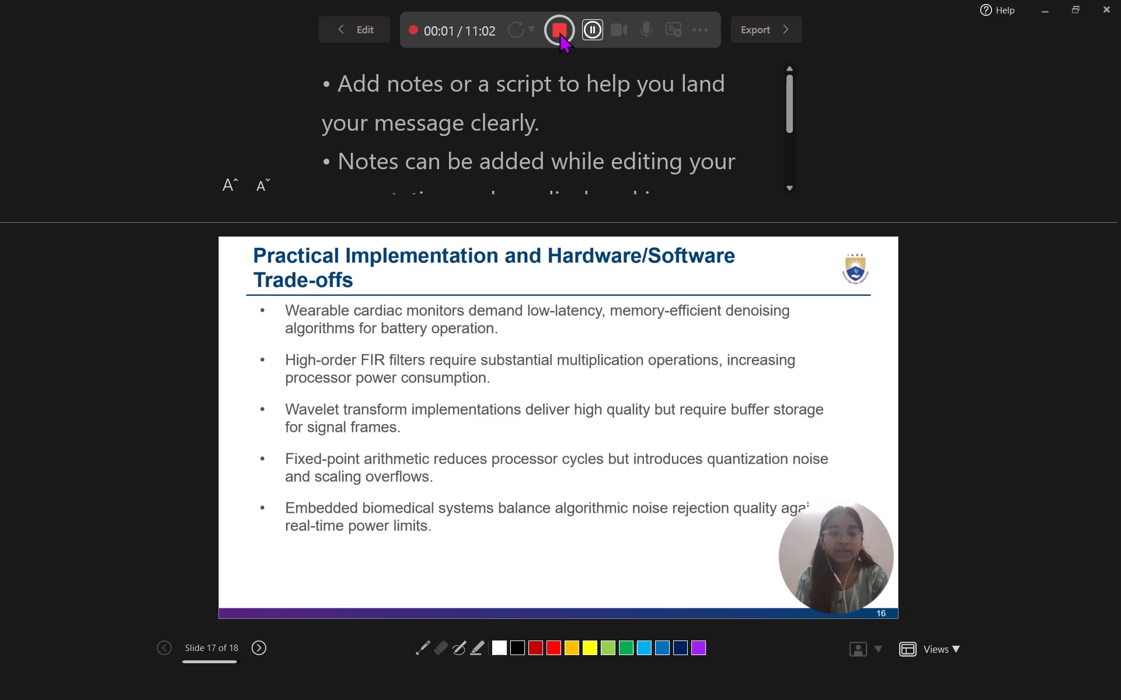
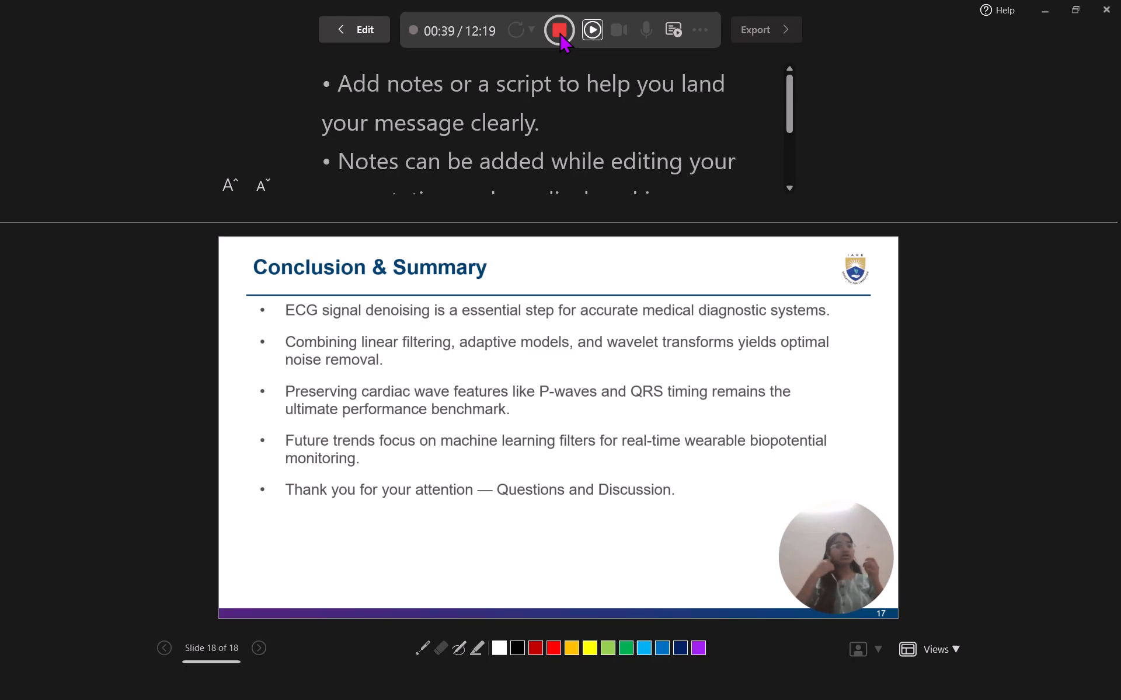
Stop the narrated recording on the final "Conclusion & Summary" slide.
click(559, 32)
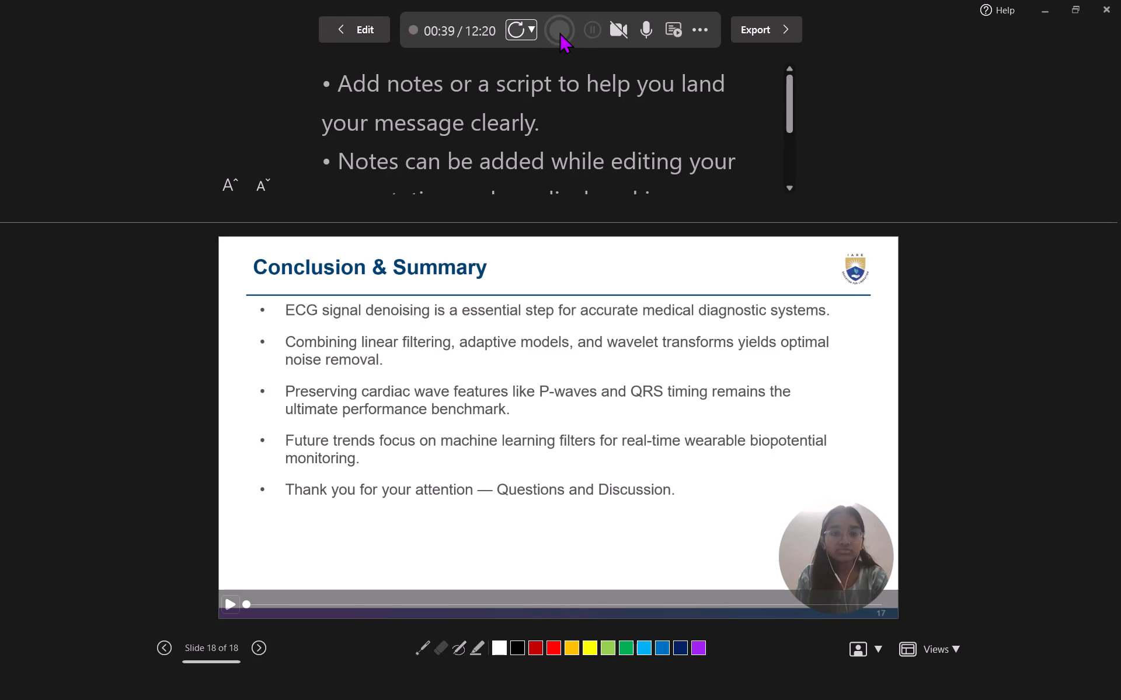
Export the recorded presentation as the Full HD (1080p) video "ECG Signal Denoising.mp4" to Downloads.
click(750, 25)
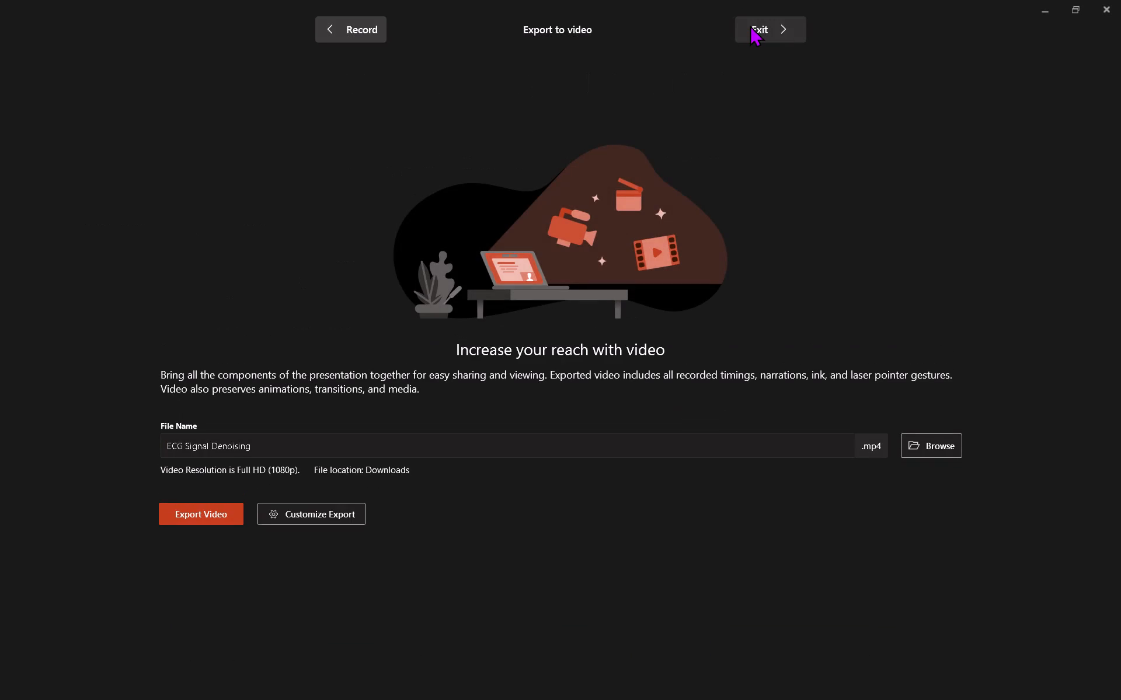
click(214, 506)
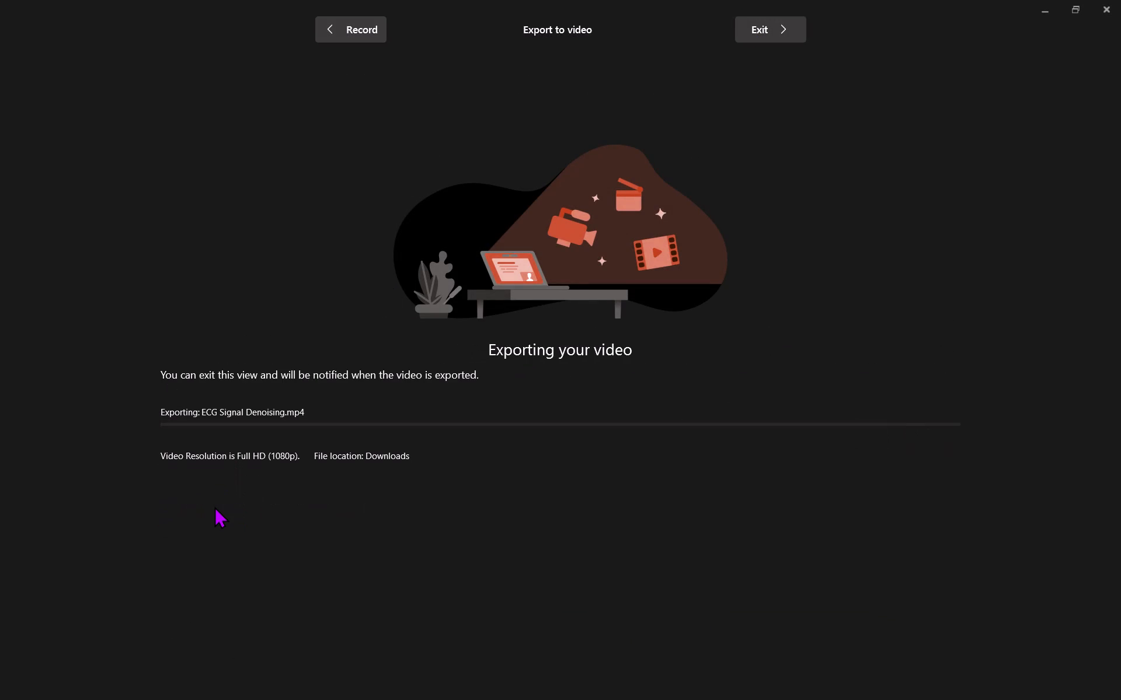
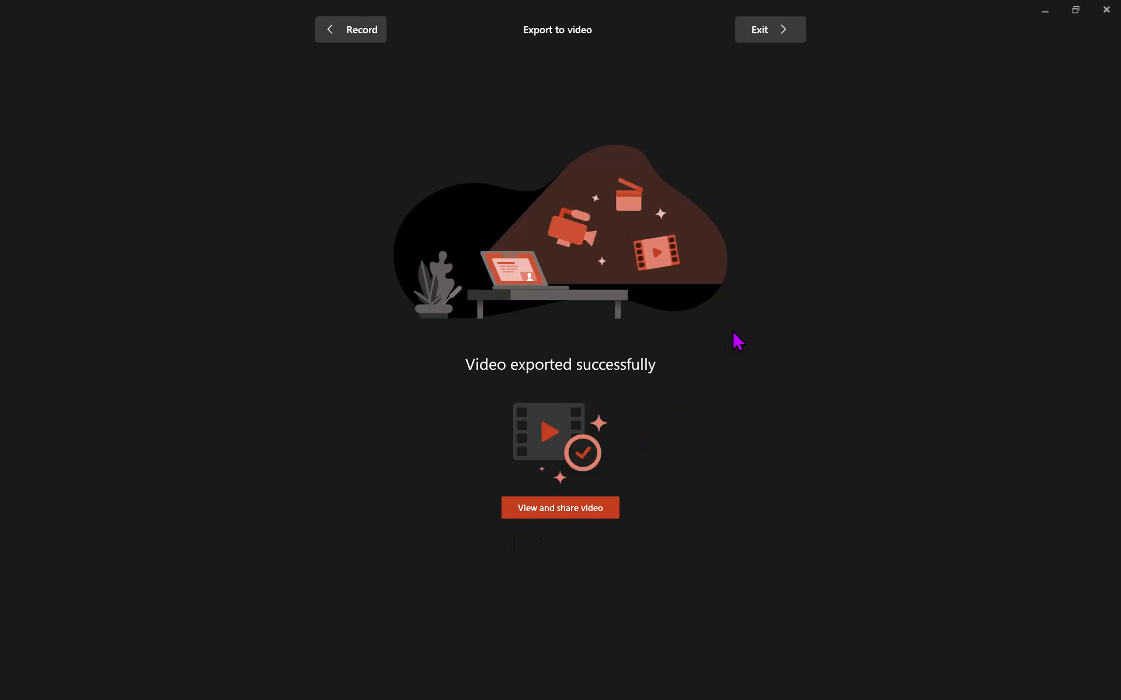
Leave the video export screen and close the ECG Signal Denoising and High-Gain Amplifiers presentations without saving their changes.
click(1112, 0)
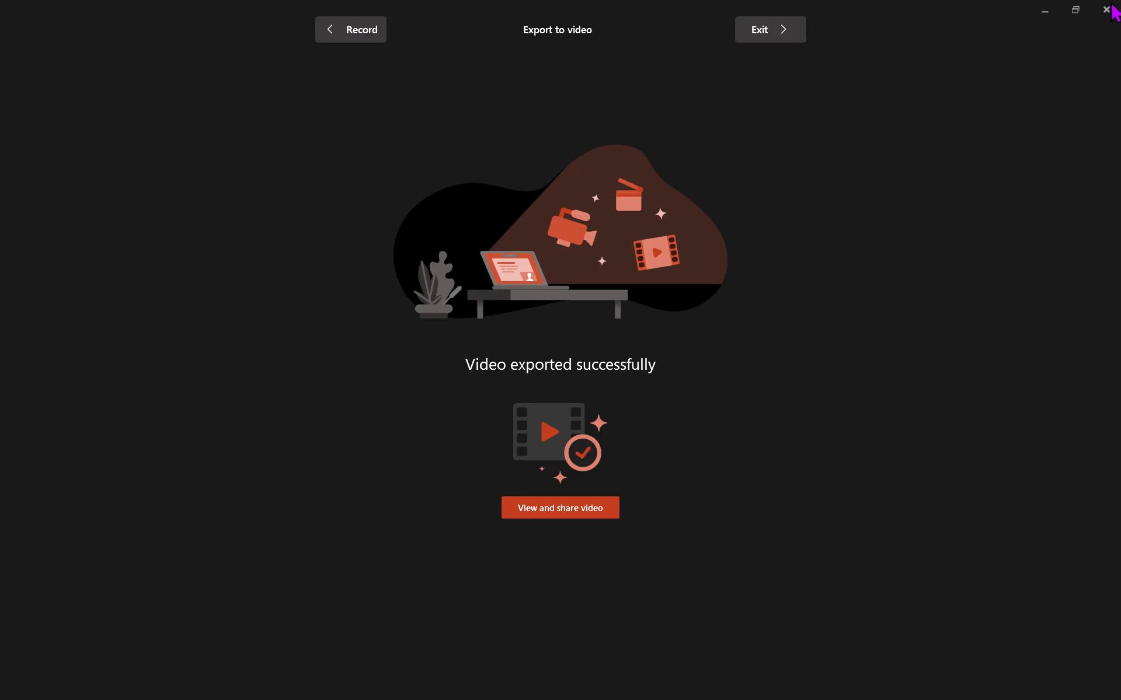
click(1109, 8)
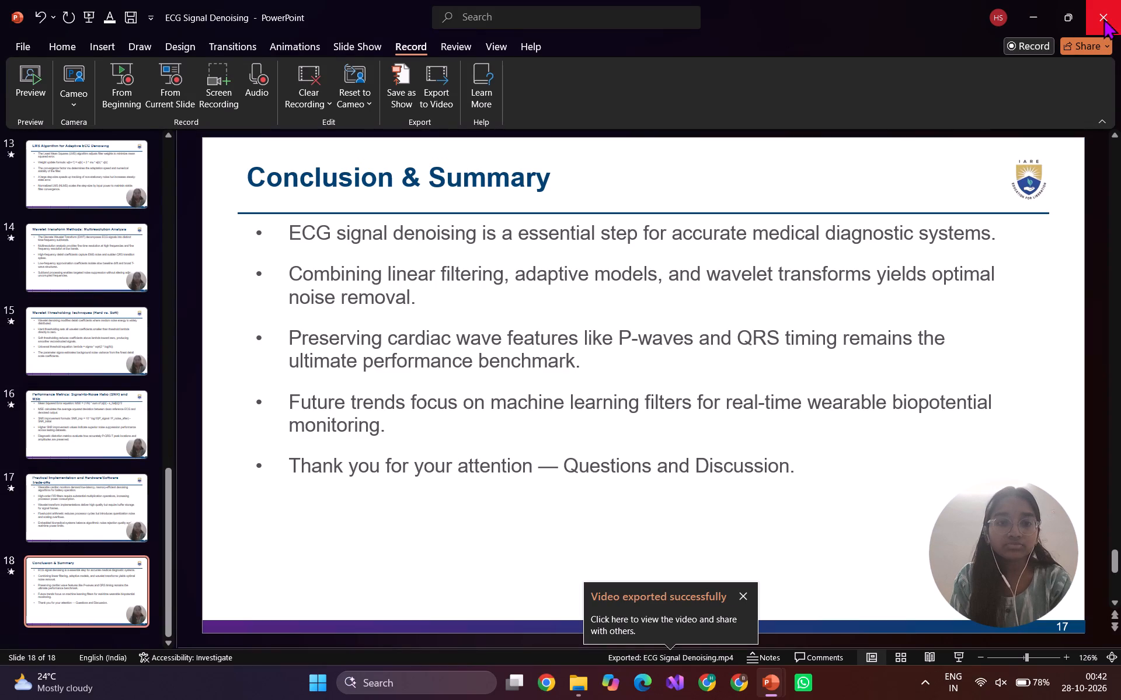
click(1103, 19)
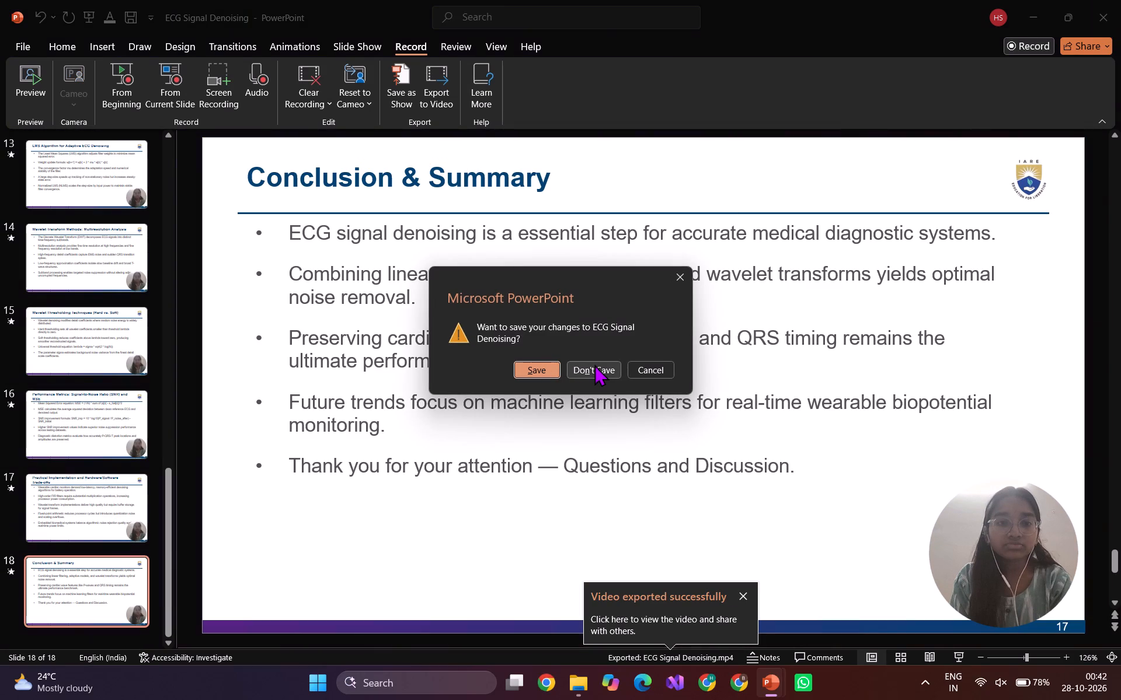
click(594, 365)
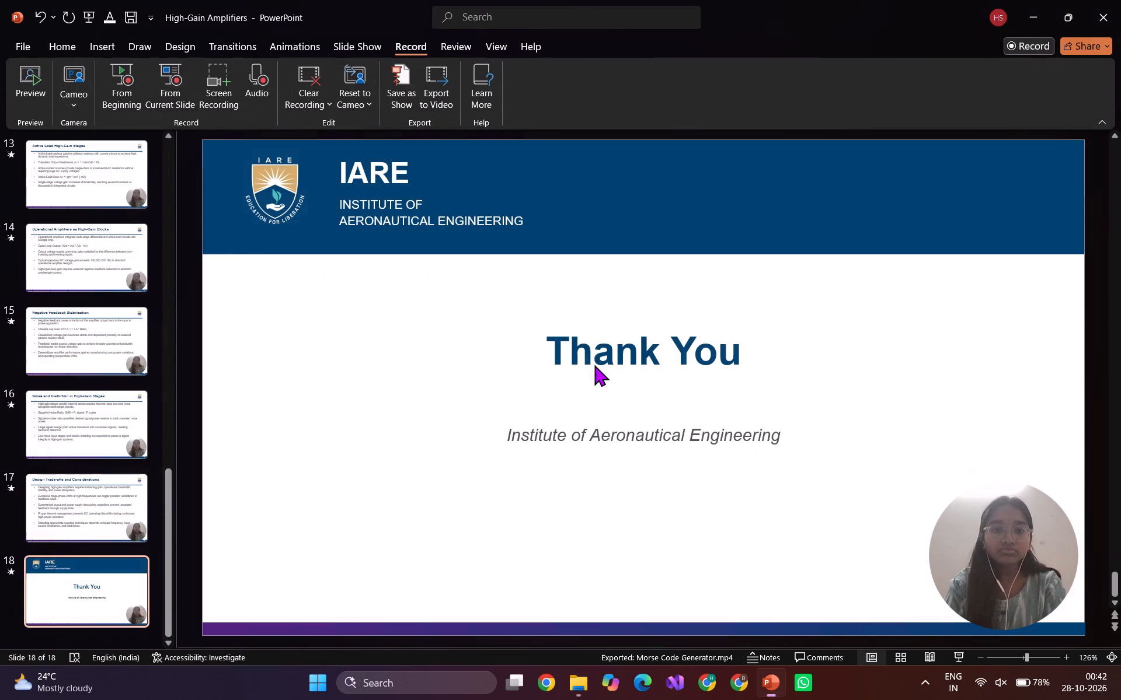
click(1091, 16)
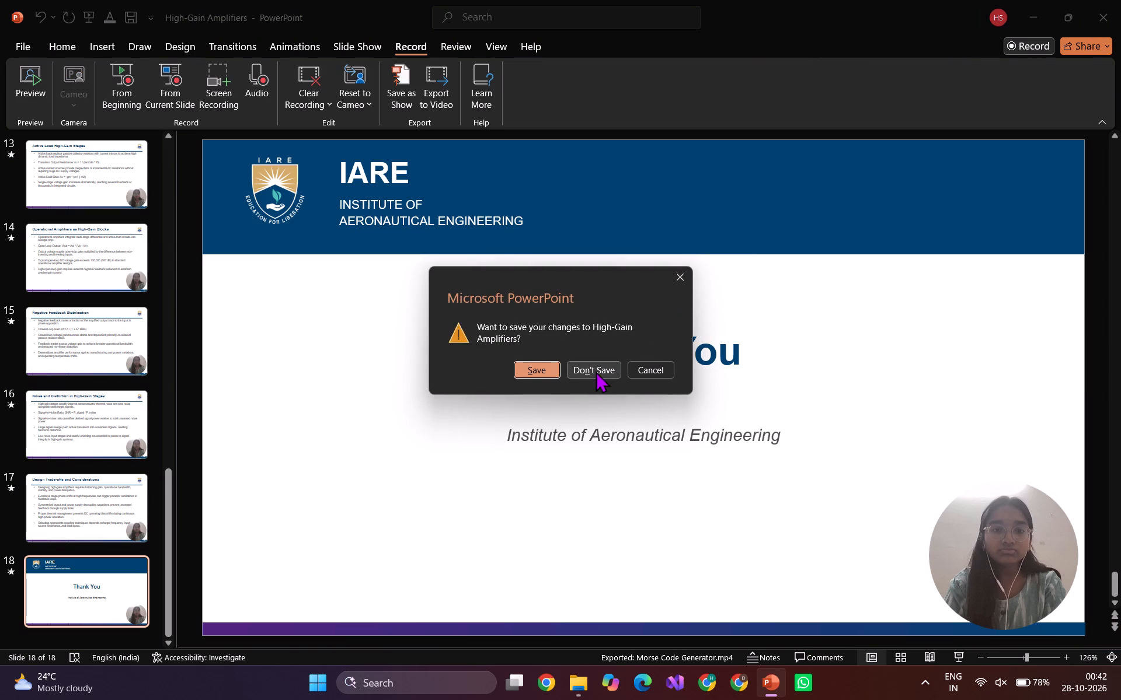
click(595, 370)
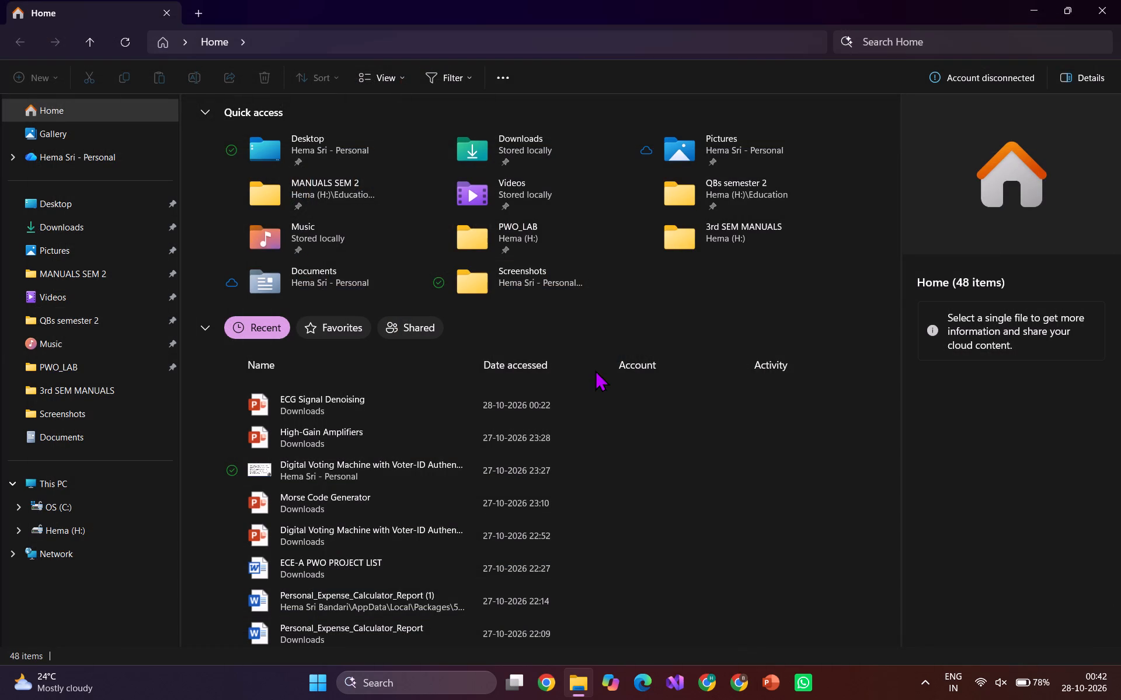
Move the ECG Signal Denoising and High-Gain Amplifiers MP4 videos from the Downloads folder to OneDrive.
click(100, 220)
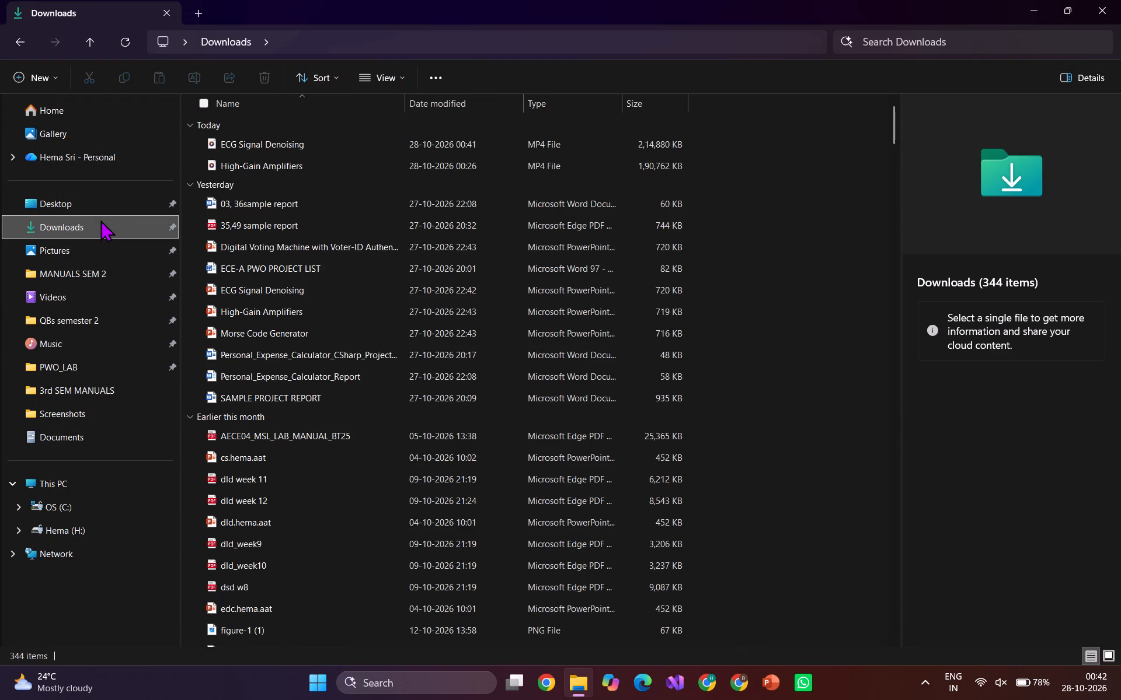
click(194, 139)
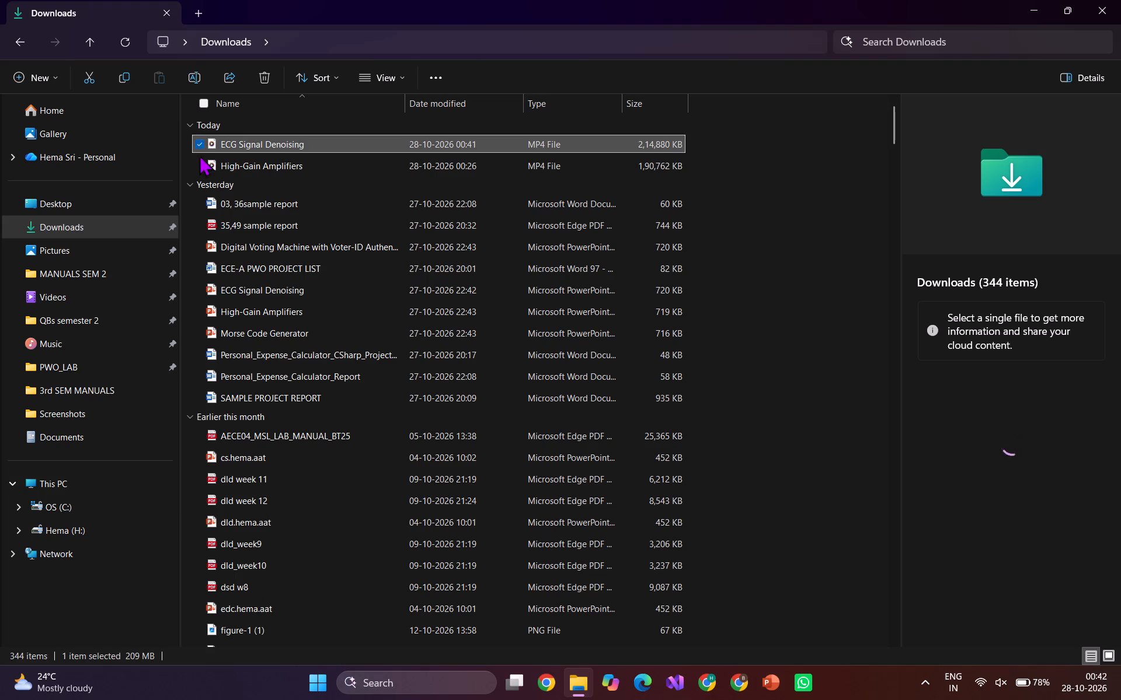
click(199, 160)
right_click(274, 142)
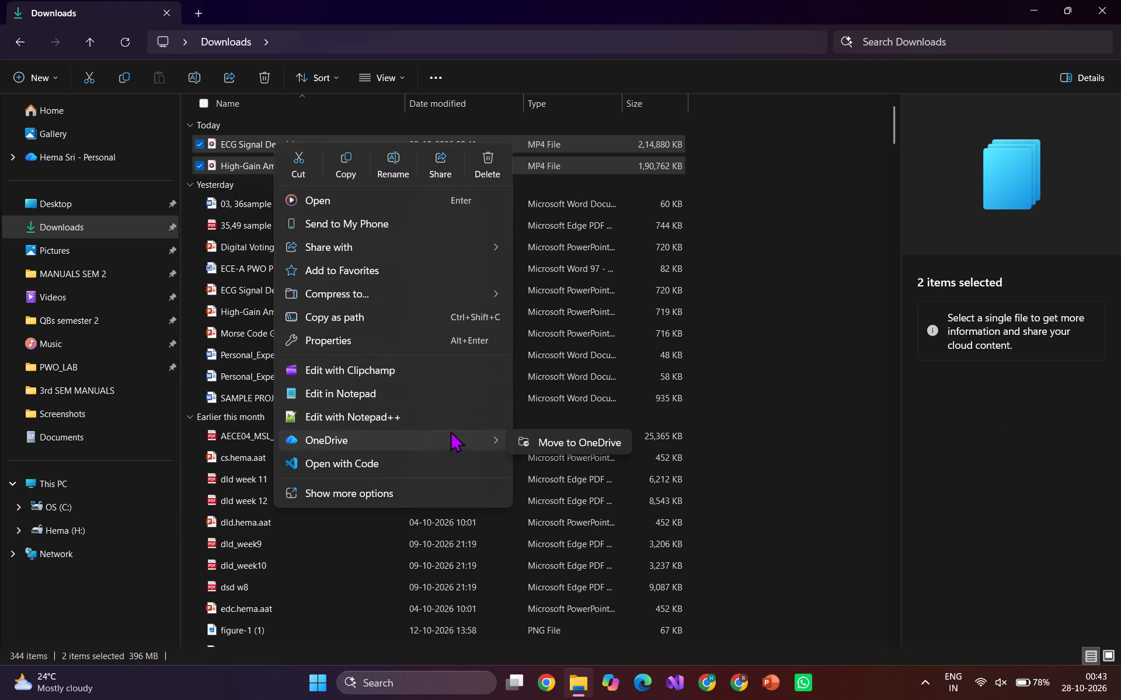
click(532, 438)
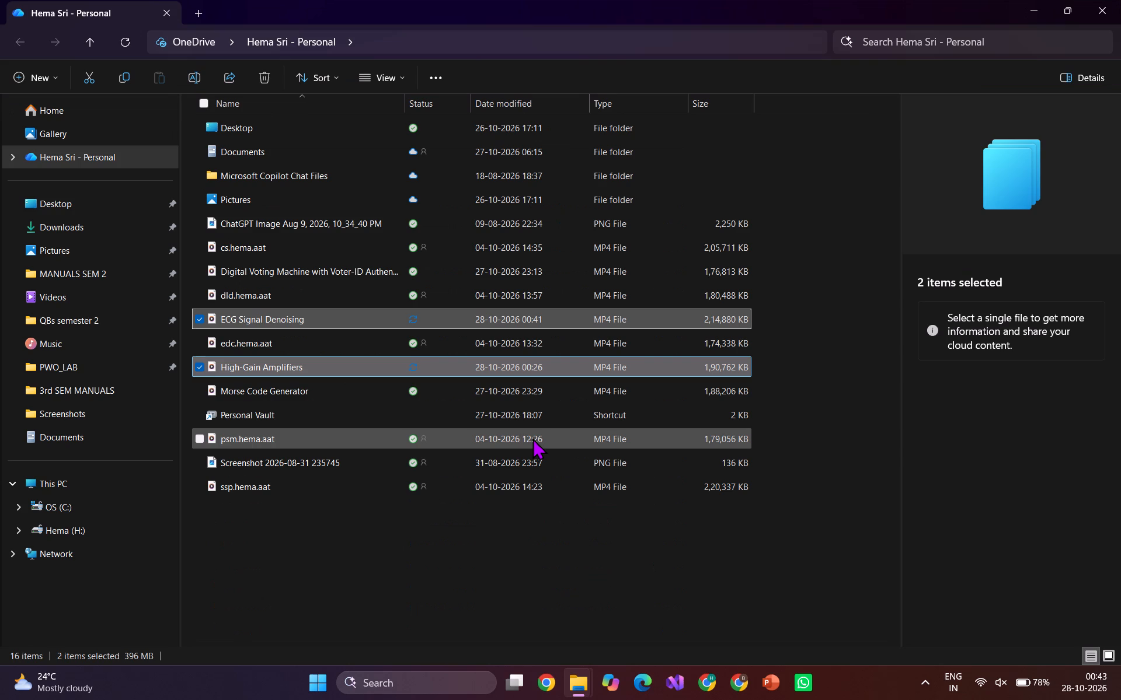
click(530, 542)
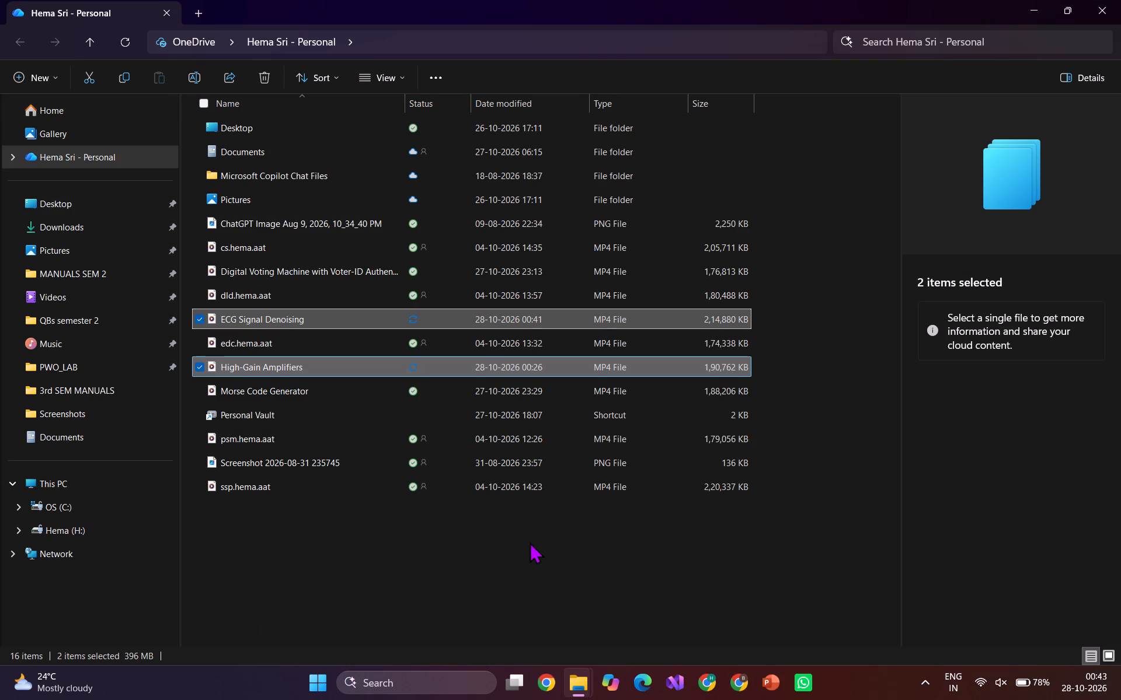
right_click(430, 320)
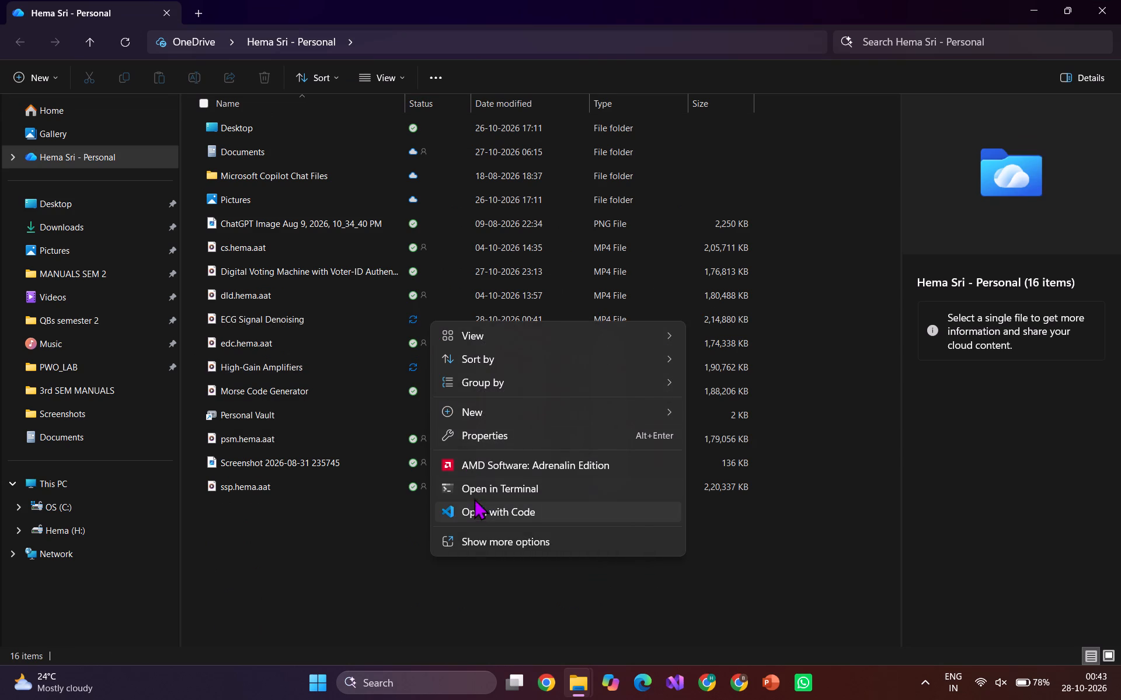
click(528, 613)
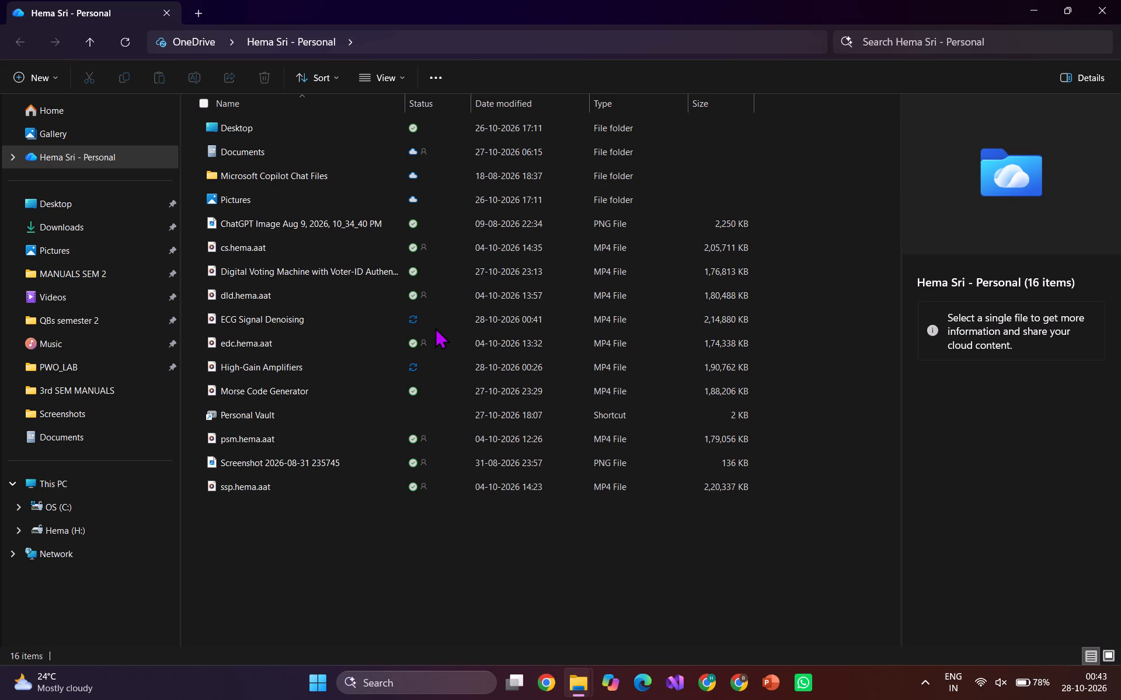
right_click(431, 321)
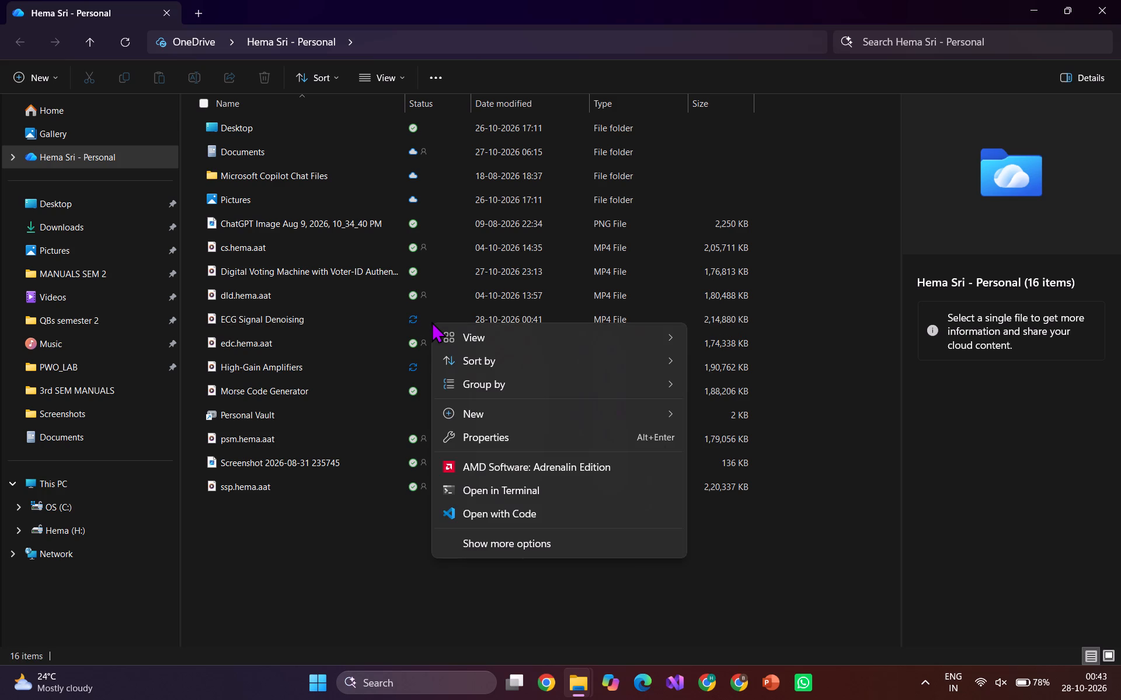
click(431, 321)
Start sharing the ECG Signal Denoising MP4 video from the OneDrive folder, leaving the share request open in the background.
click(200, 322)
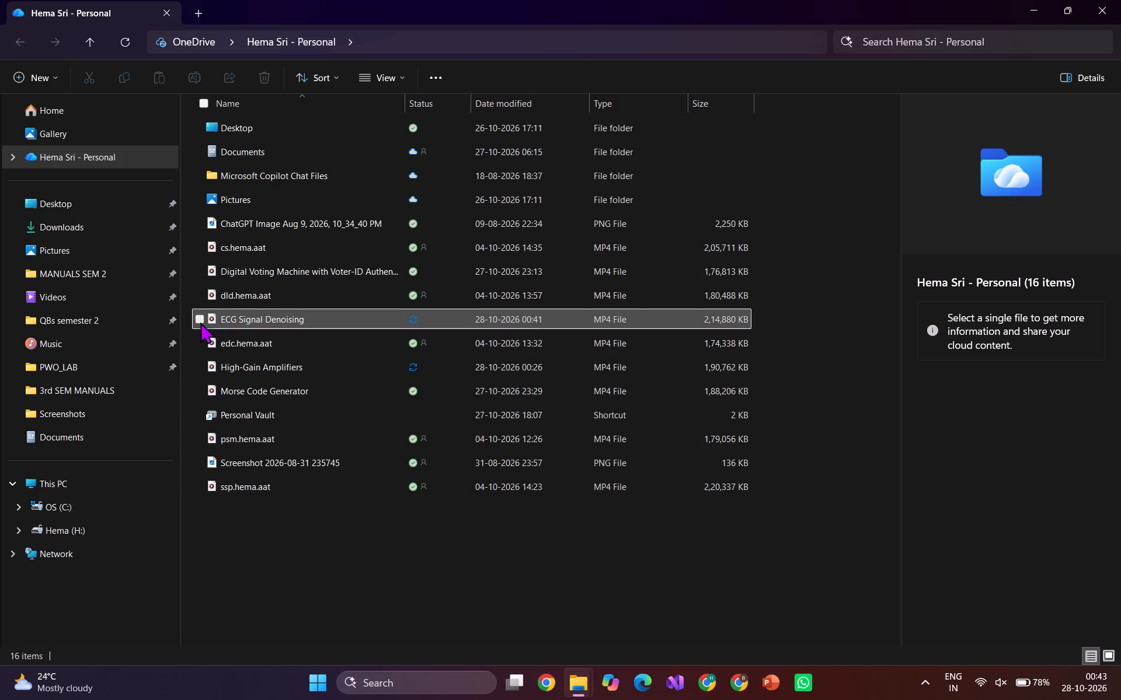
right_click(200, 322)
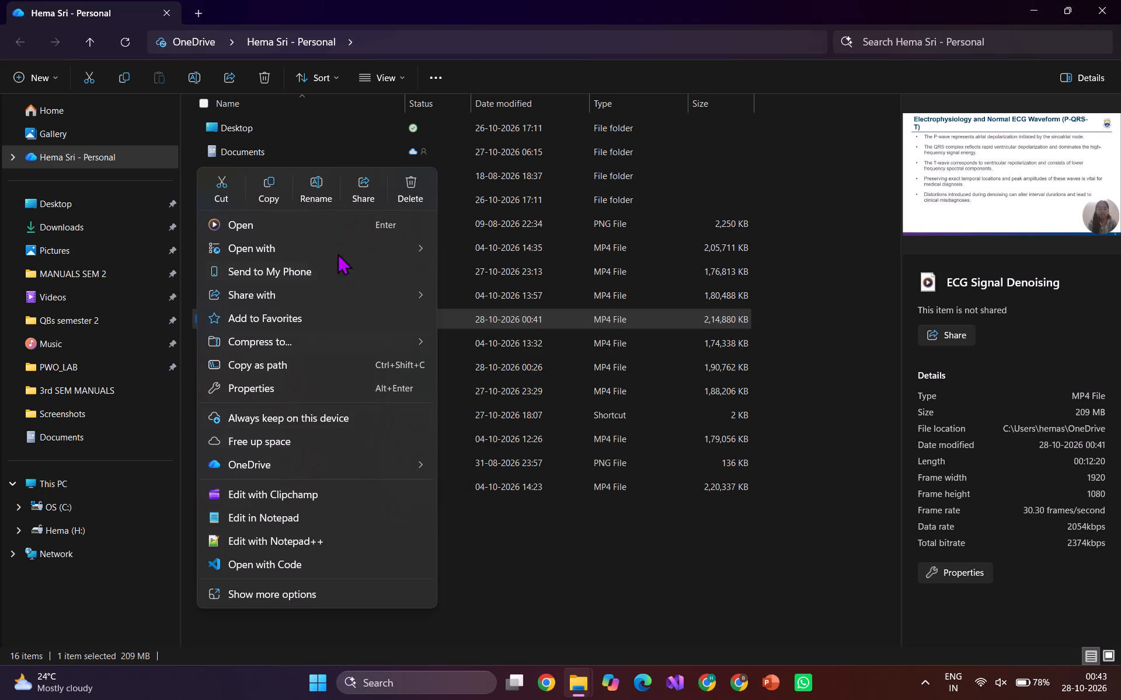
click(363, 187)
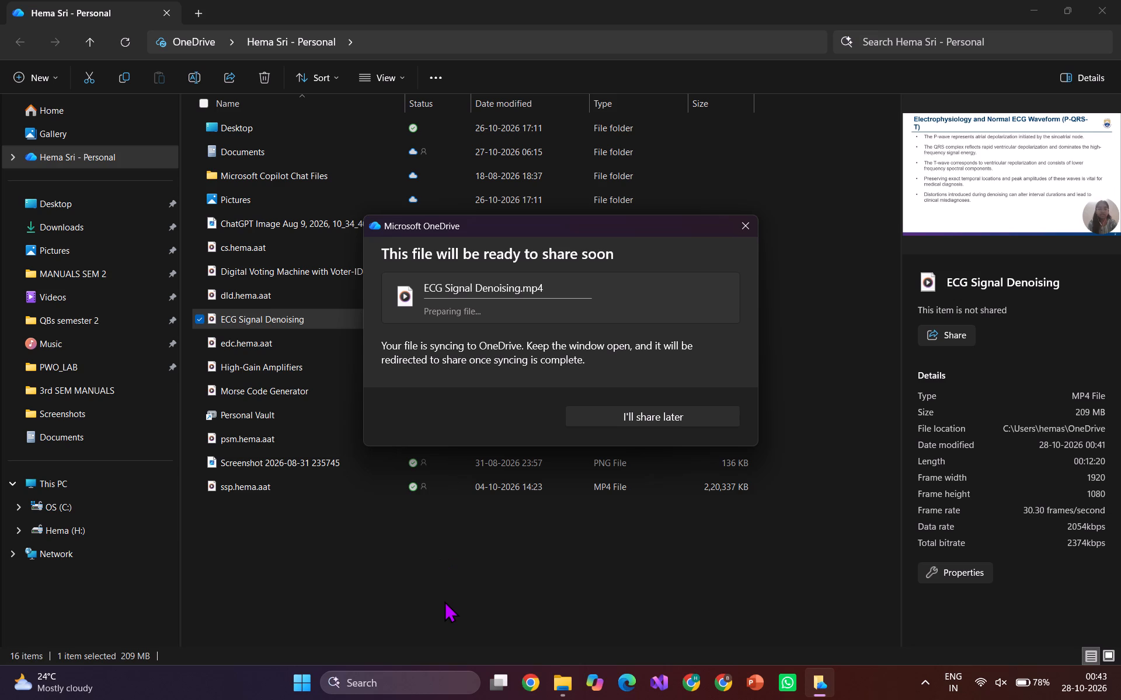
click(444, 601)
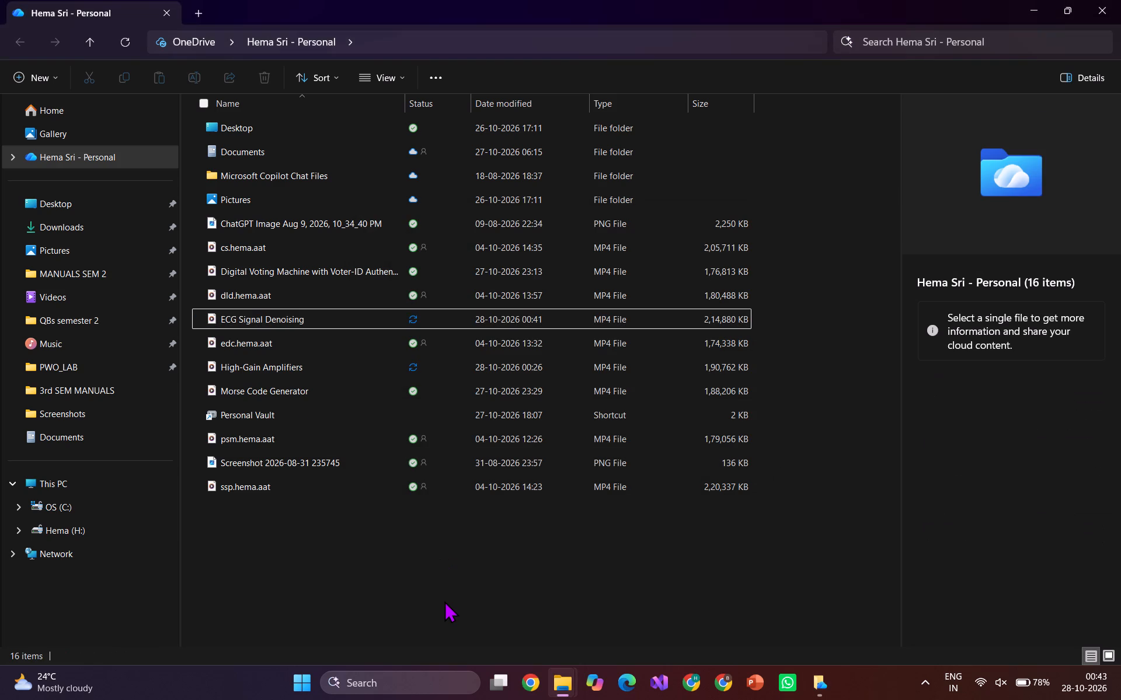
Start sharing the High-Gain Amplifiers MP4 video from the OneDrive folder and return to the file list.
click(200, 363)
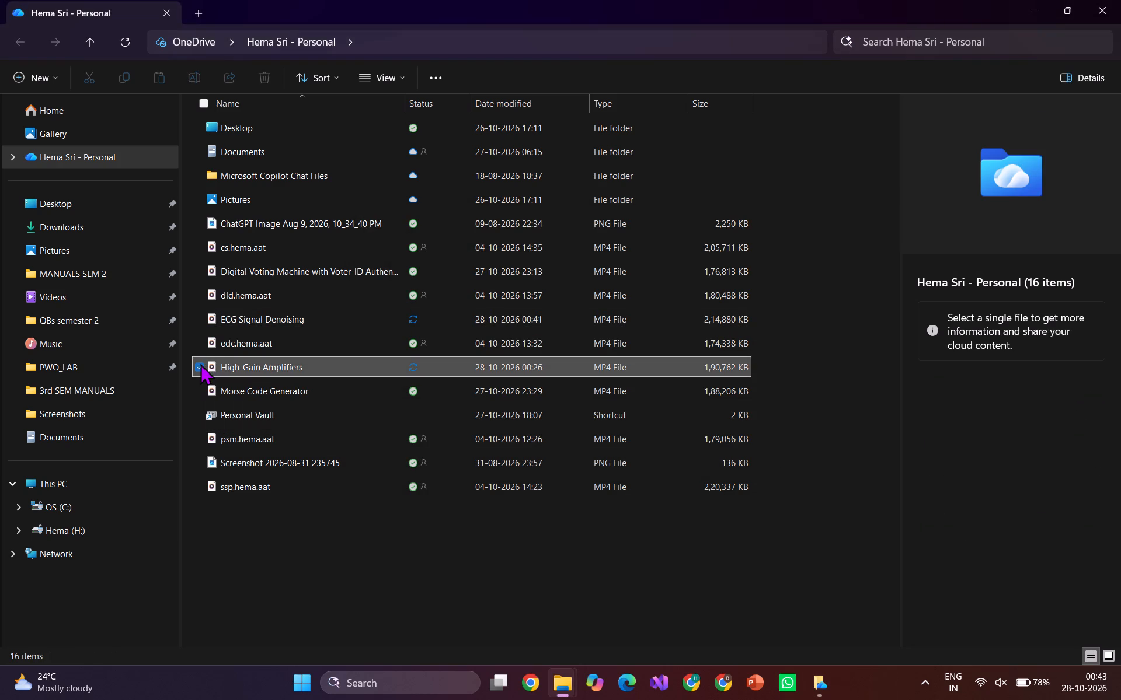
right_click(257, 365)
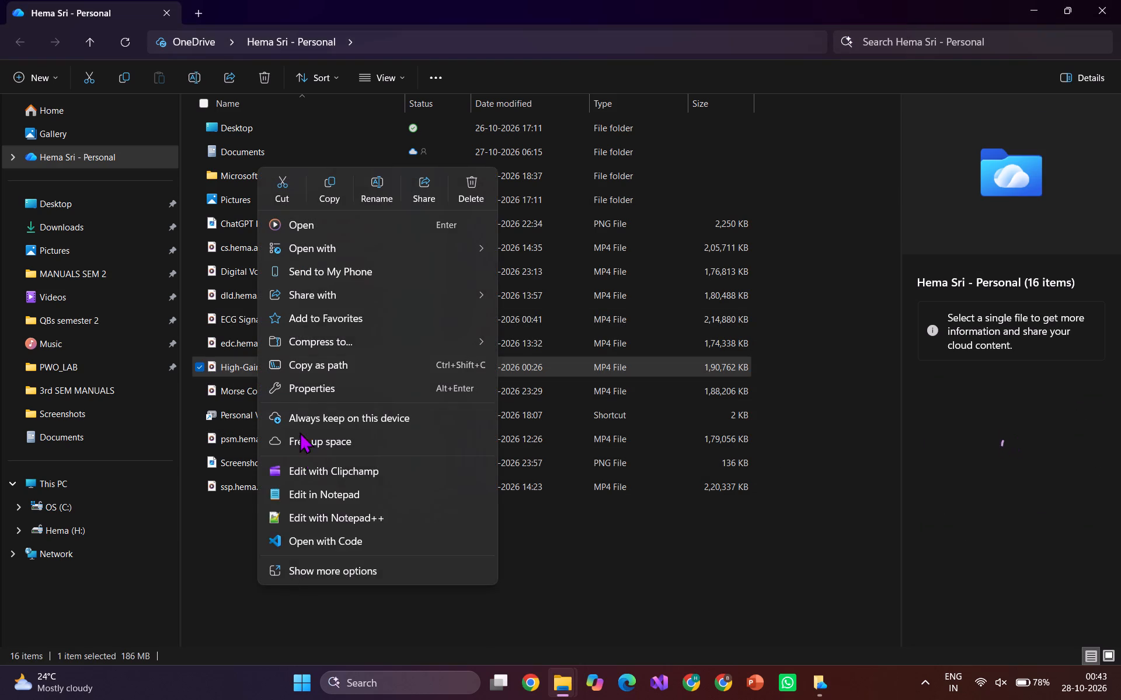
click(413, 193)
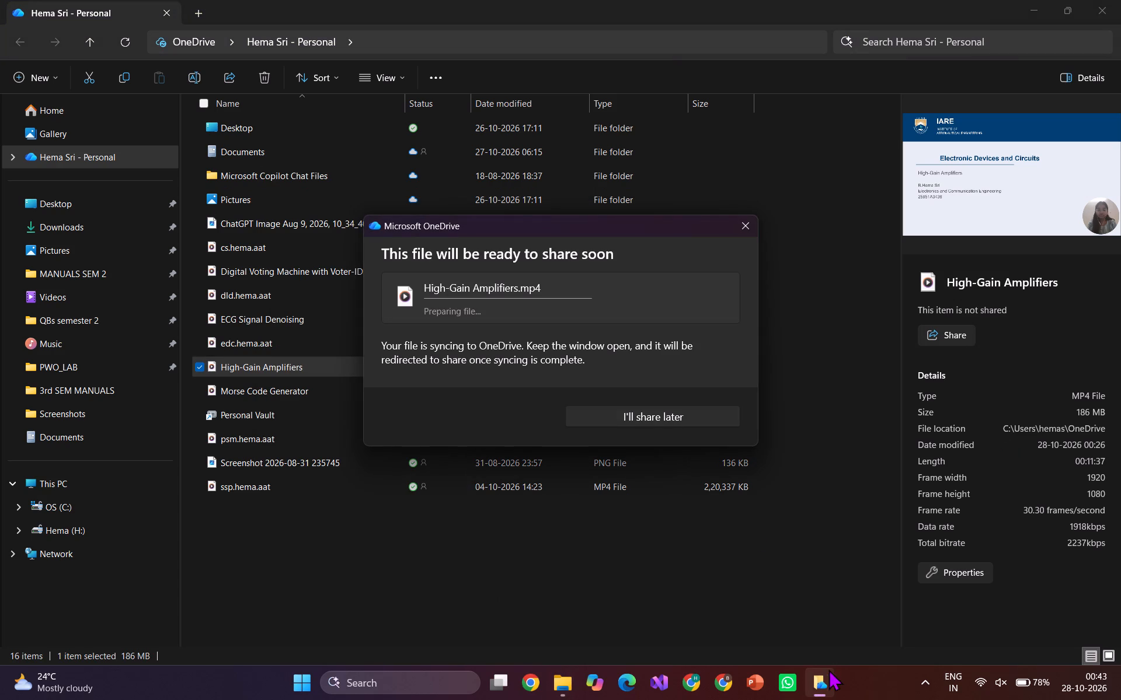
click(818, 684)
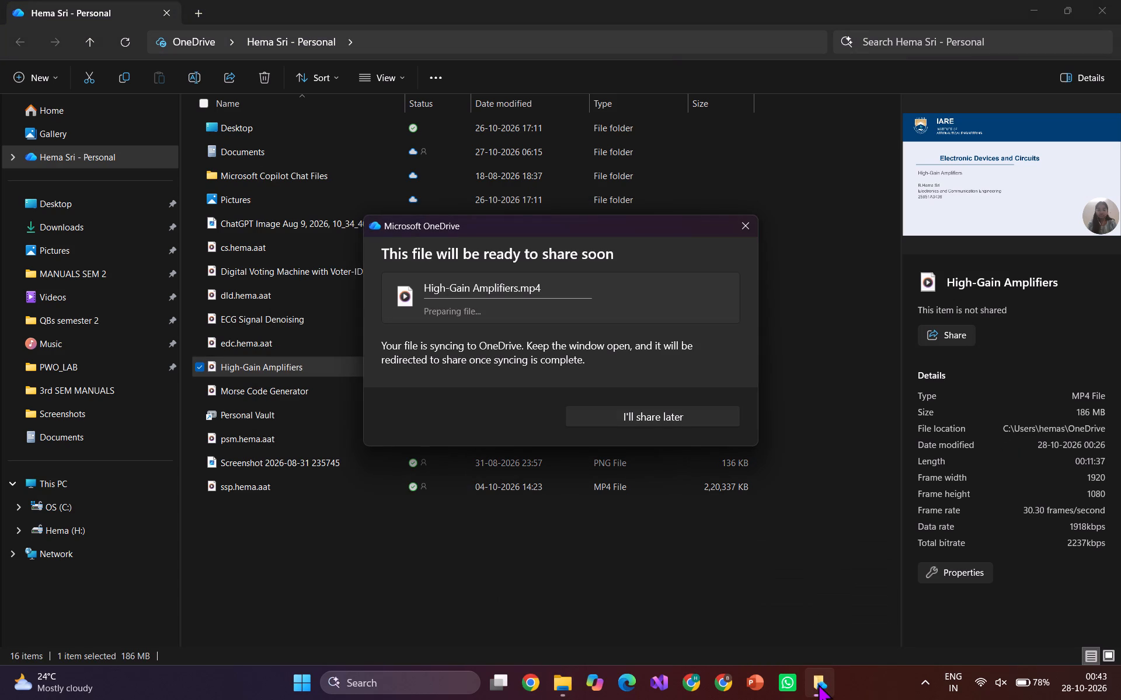
click(818, 684)
click(777, 572)
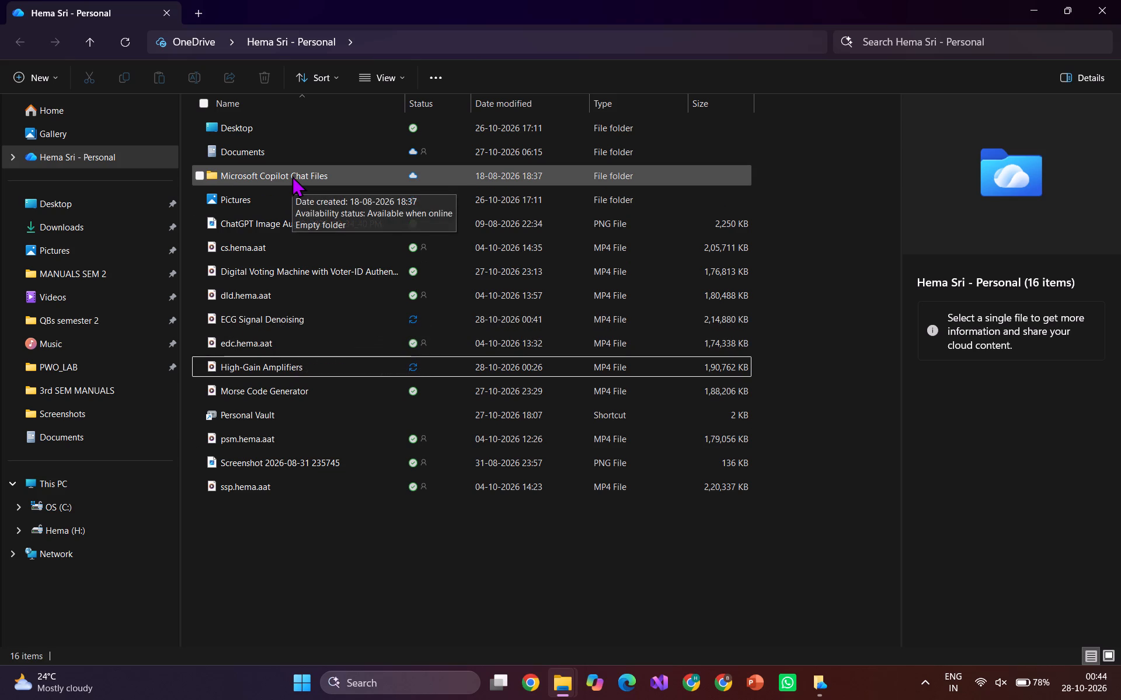
Copy the OneDrive sharing link for the "Digital Voting Machine with Voter-ID Authentication" MP4 video.
click(196, 269)
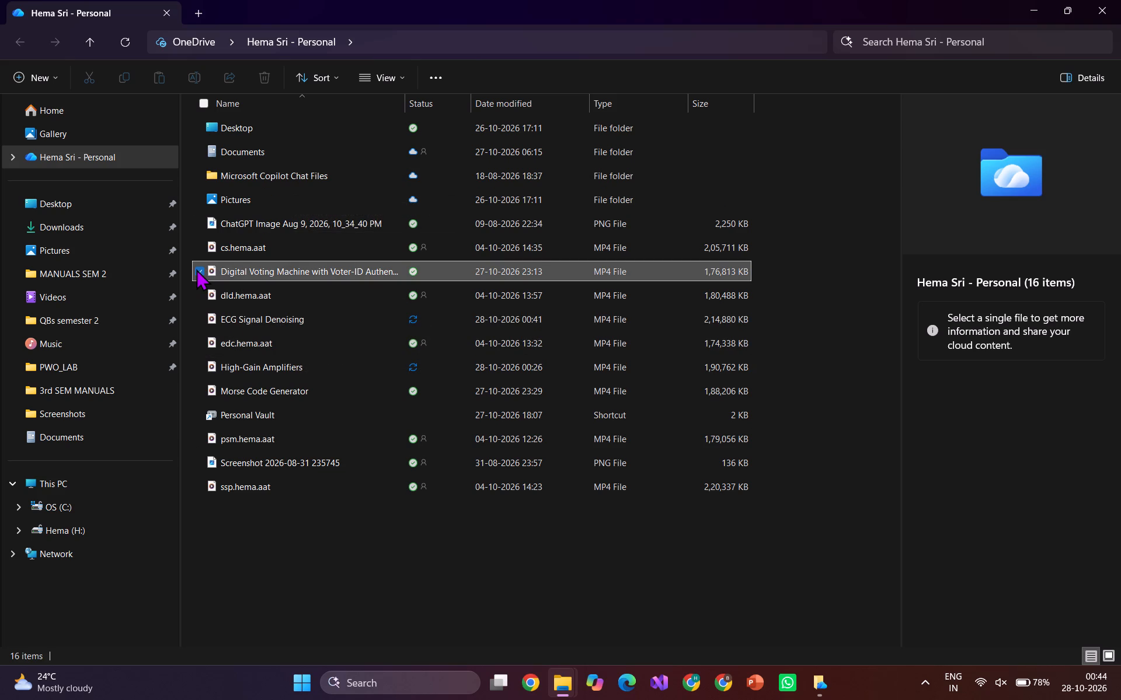
right_click(291, 265)
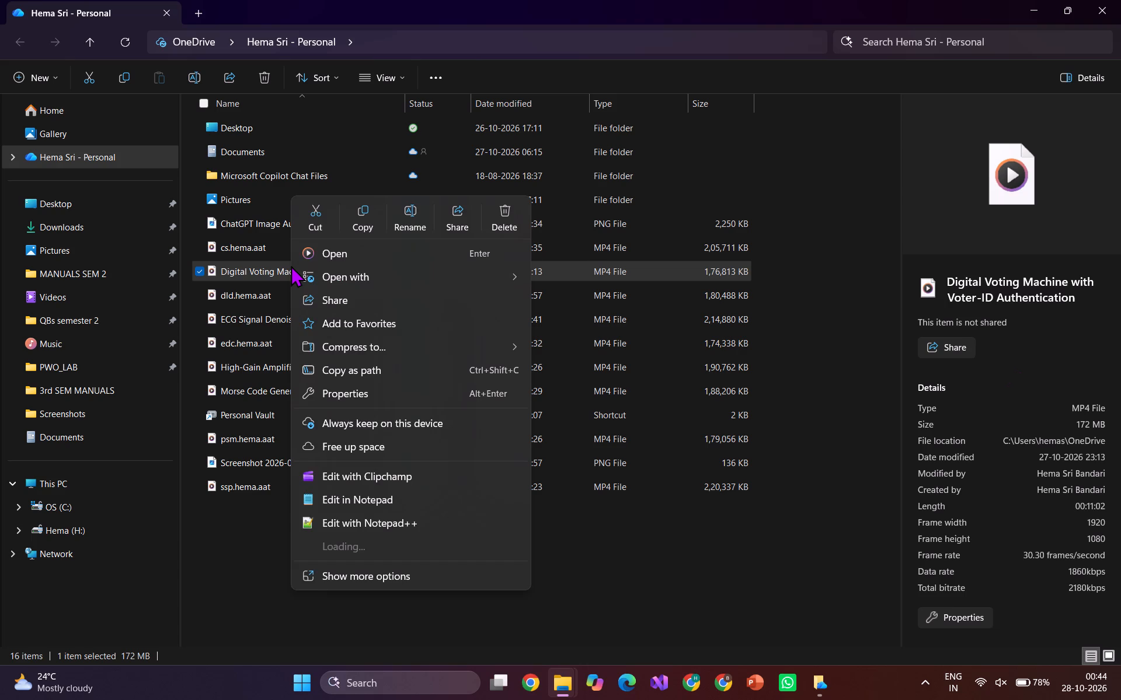
click(460, 216)
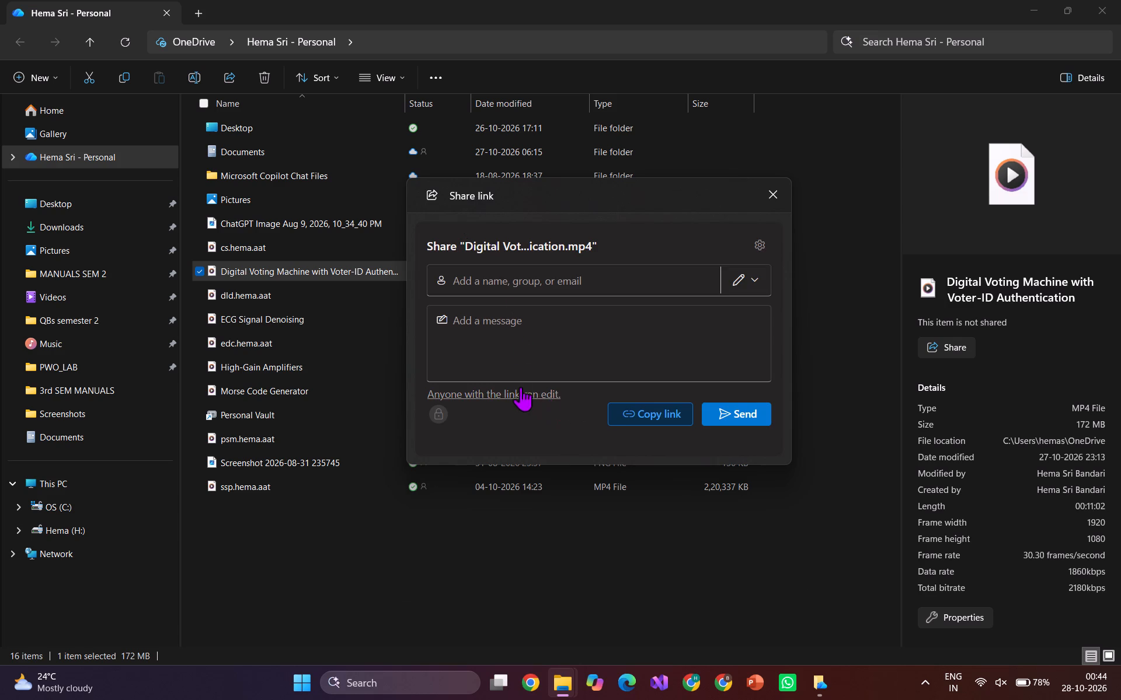
click(651, 409)
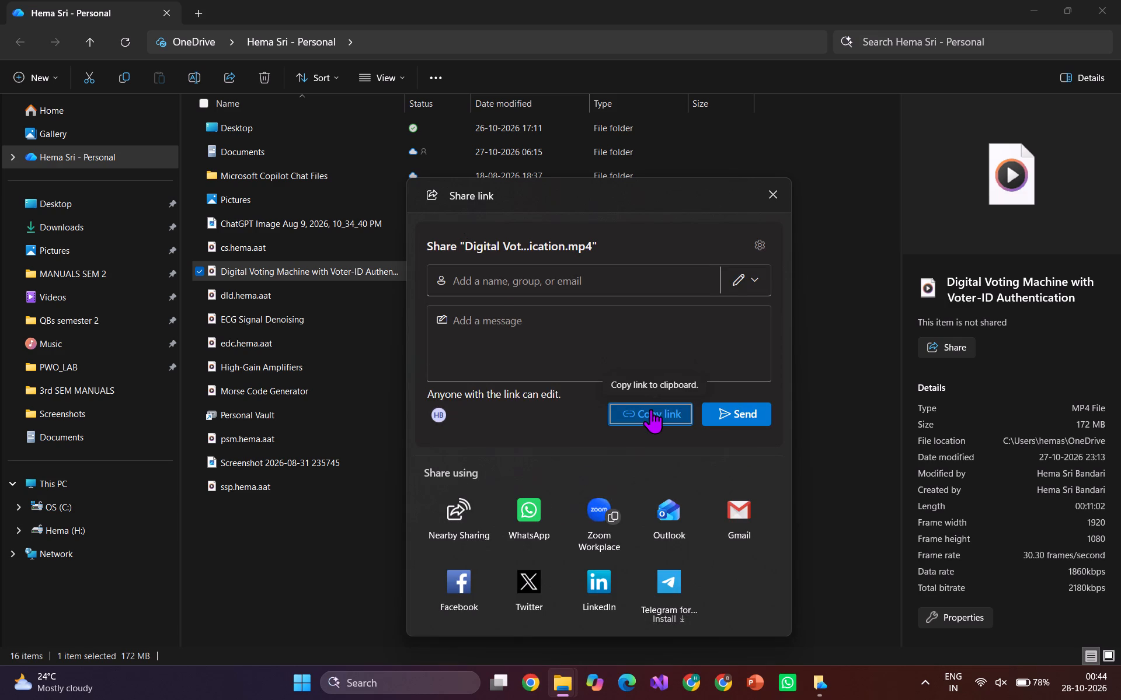
Switch to Google Chrome and open the browser's own options.
click(694, 684)
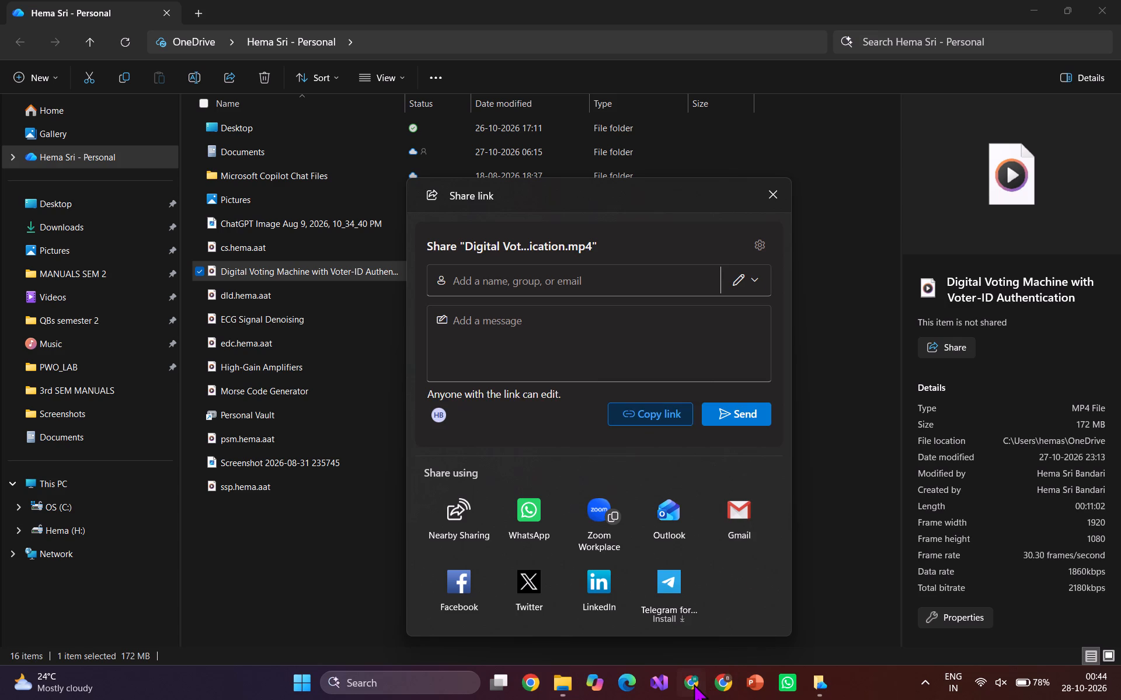
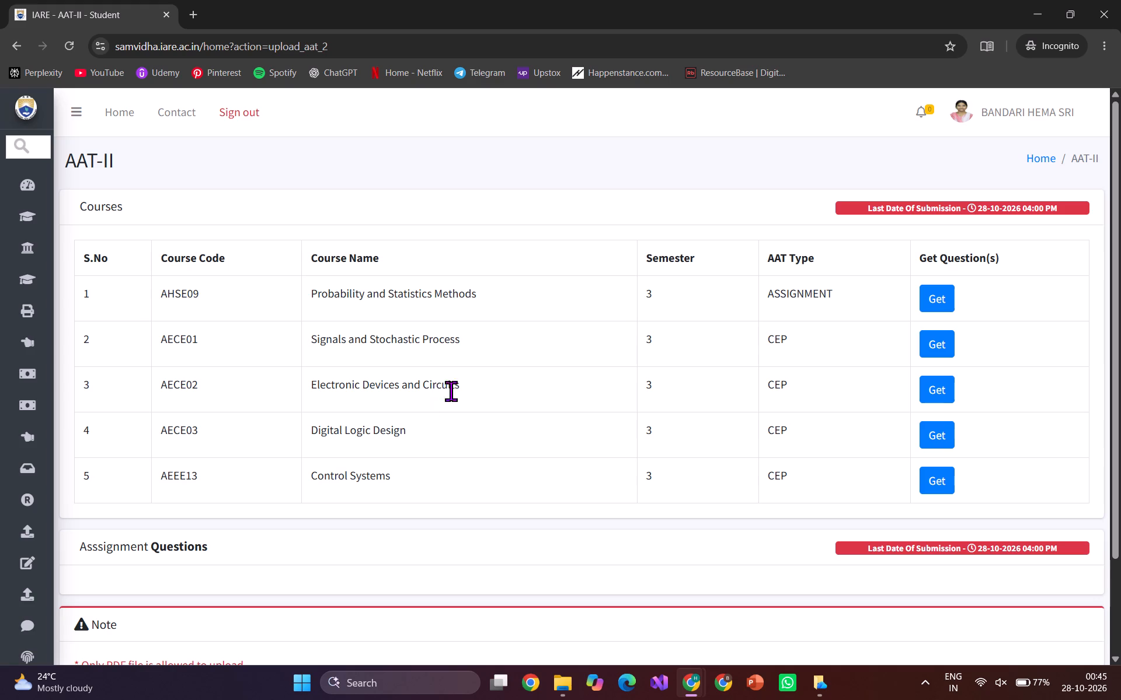
Get the AAT-II question for Digital Logic Design (AECE03) and go to its submission fields.
click(932, 435)
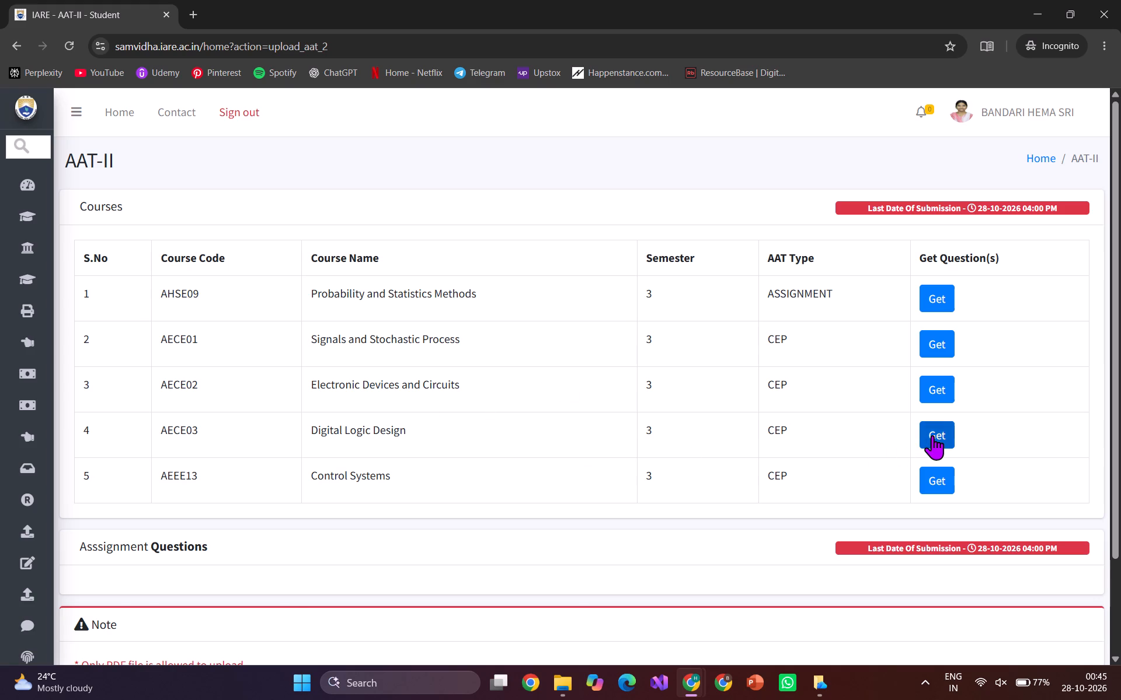
click(554, 471)
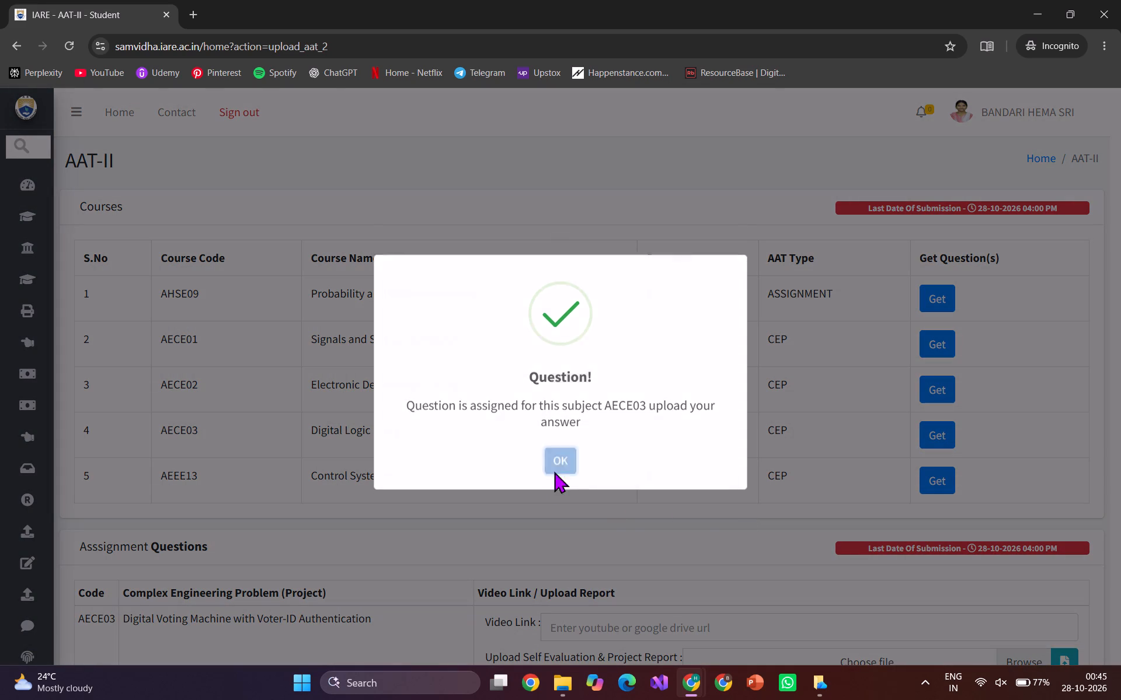
scroll(554, 471, down, 4)
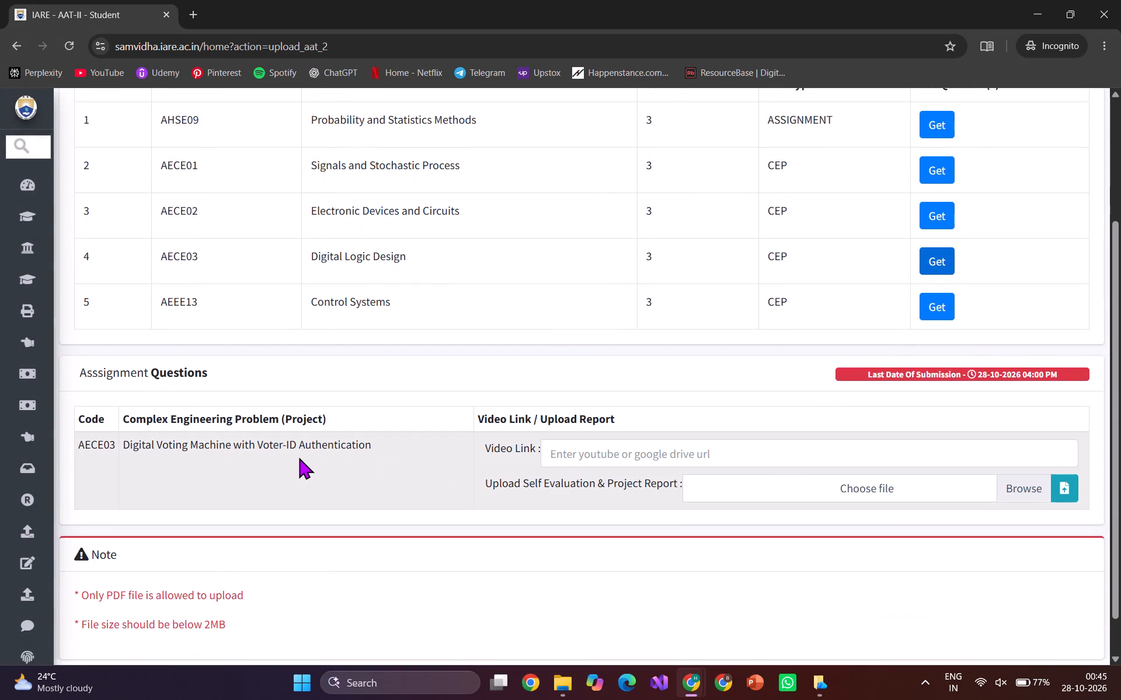
click(557, 452)
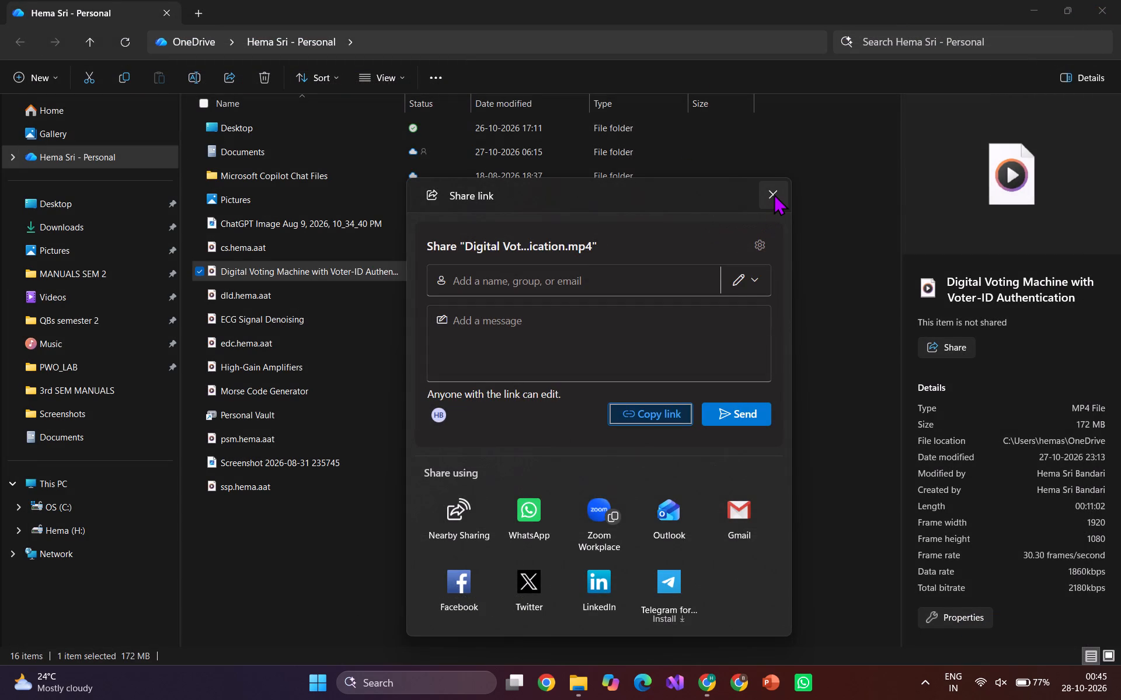
click(774, 194)
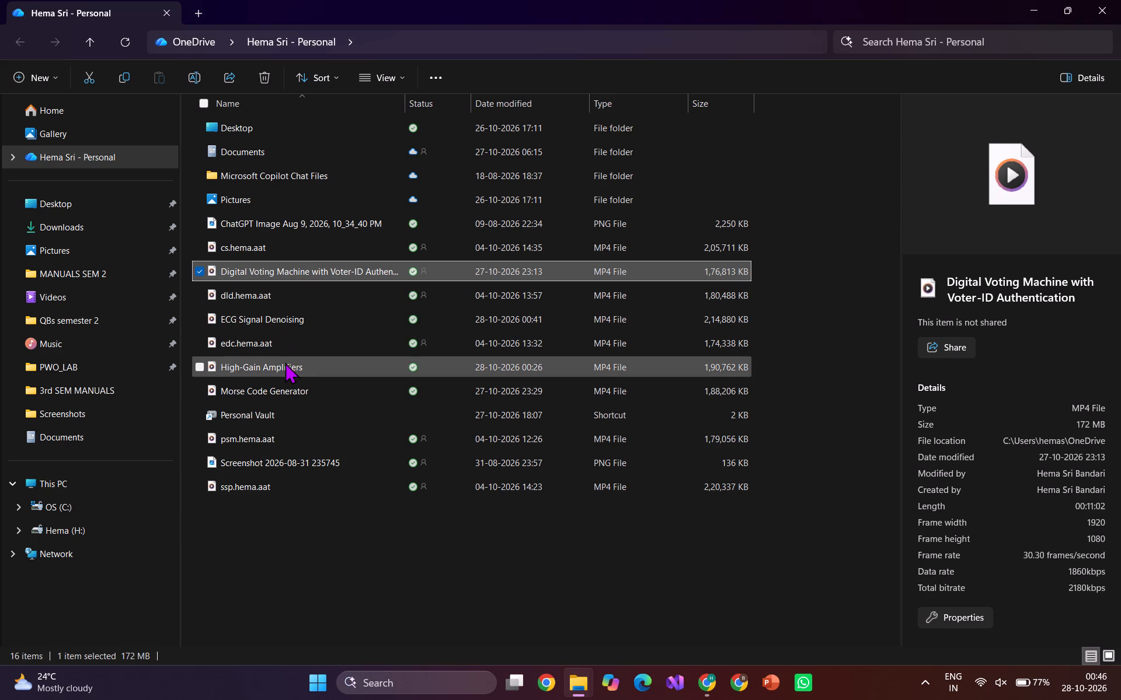
click(315, 549)
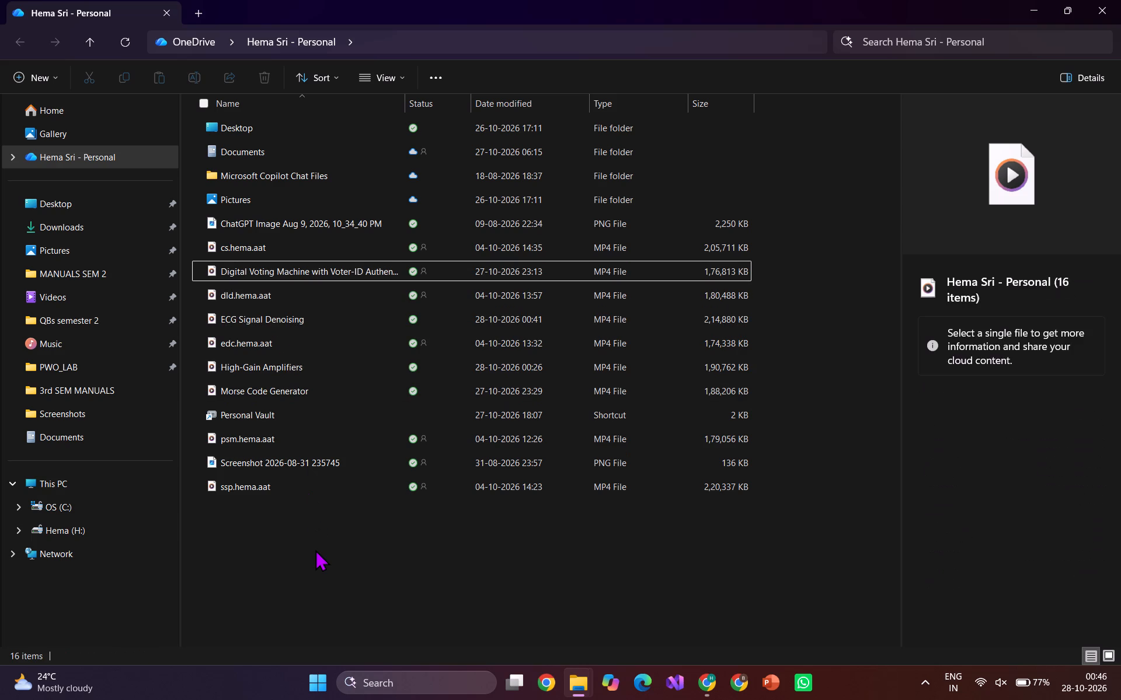
click(1087, 2)
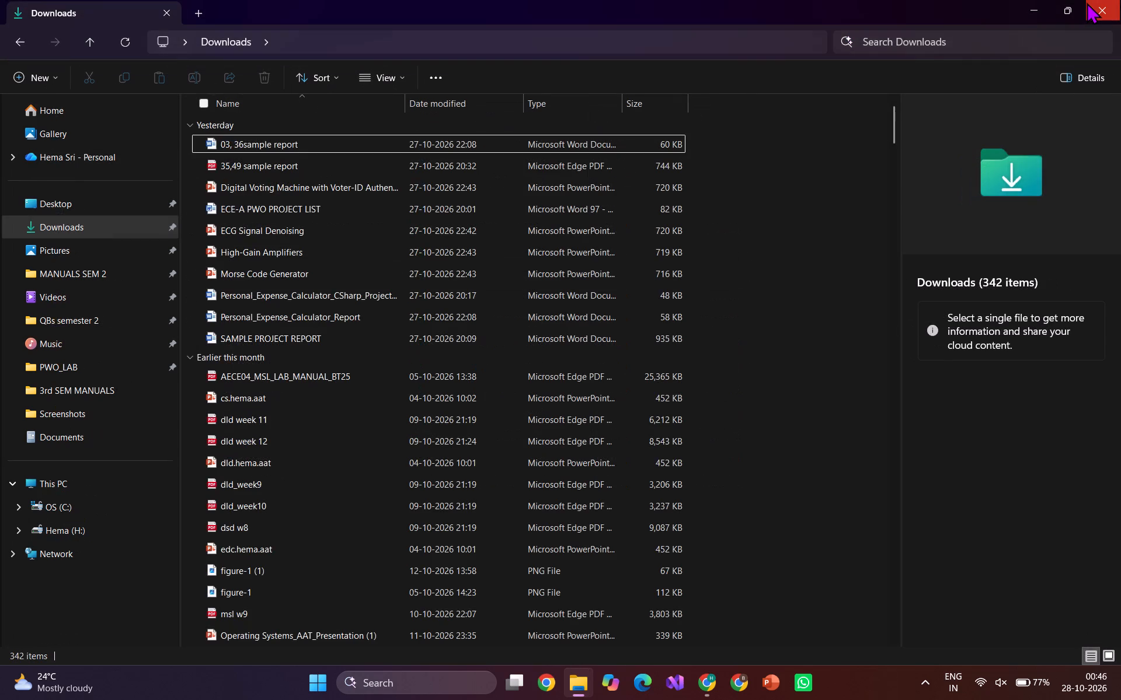
click(1087, 2)
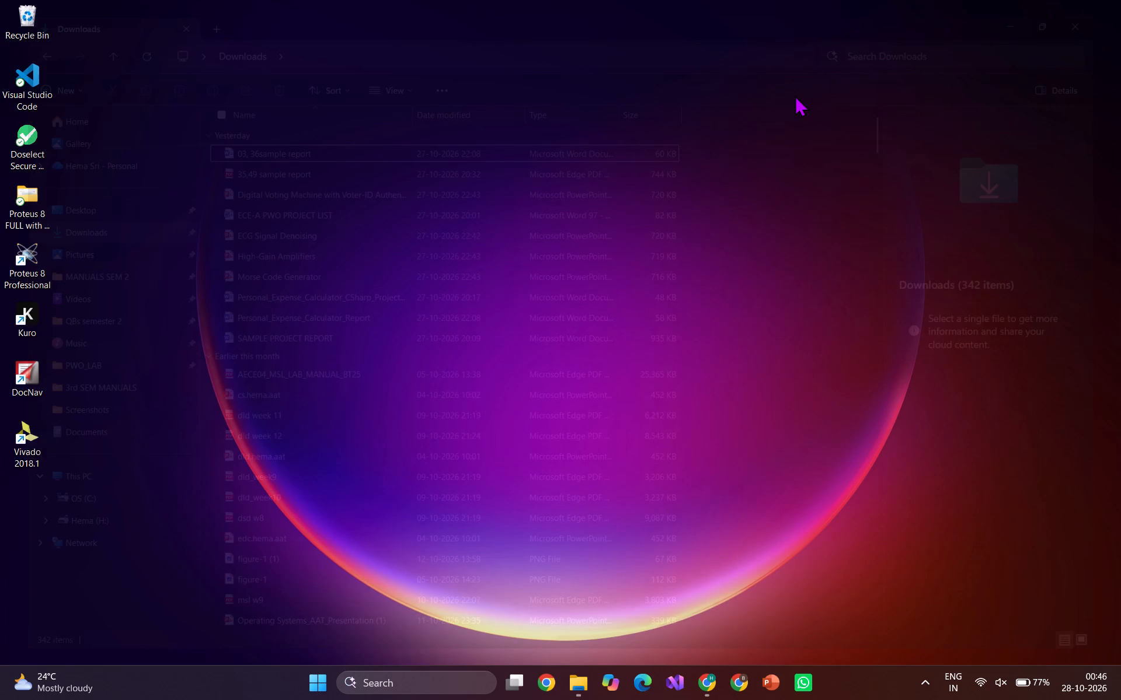
Shut down the computer.
key(alt+F4)
key(Return)
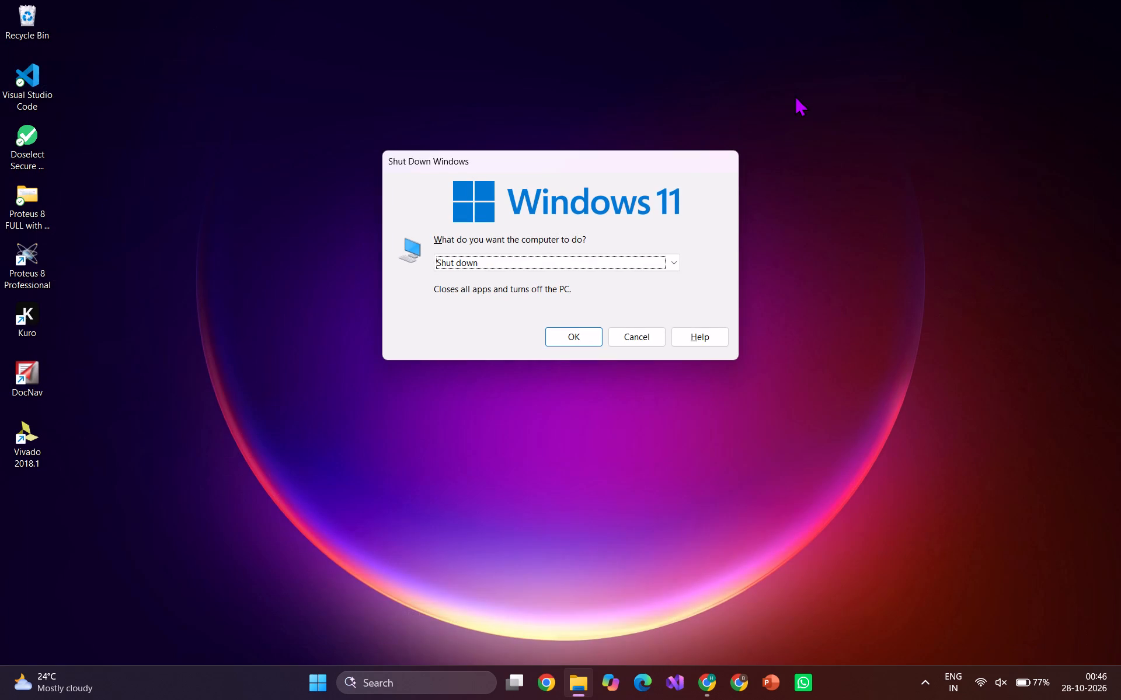